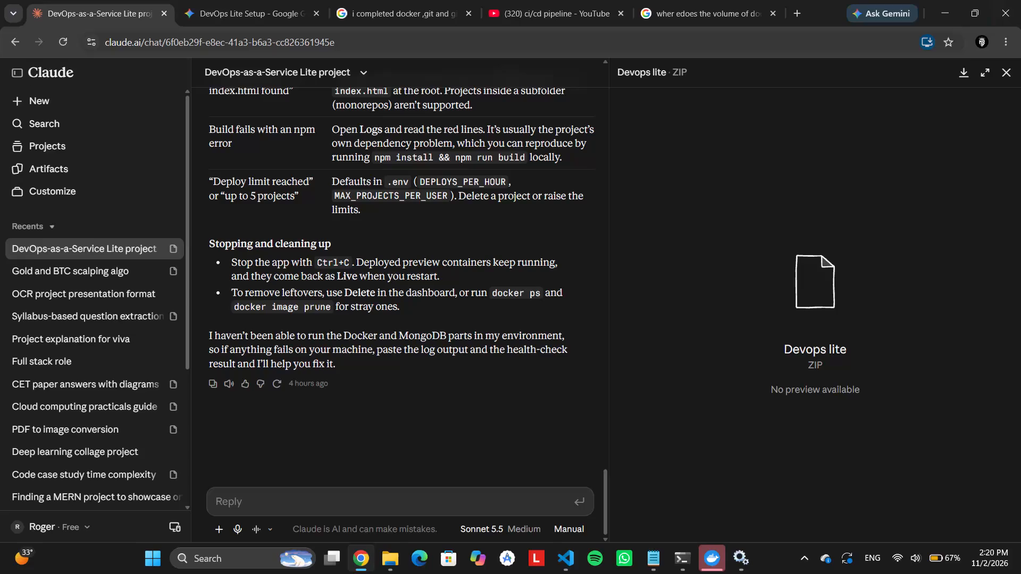
# Switch to the Exness desktop app and open the trading terminal for the Standard demo account.
pyautogui.click(940, 10)
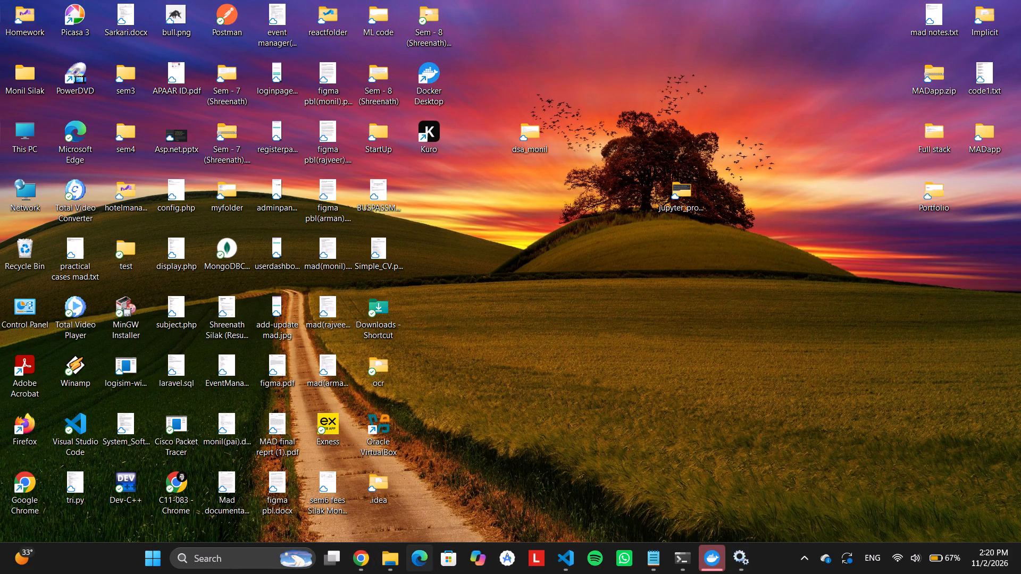
pyautogui.doubleClick(329, 434)
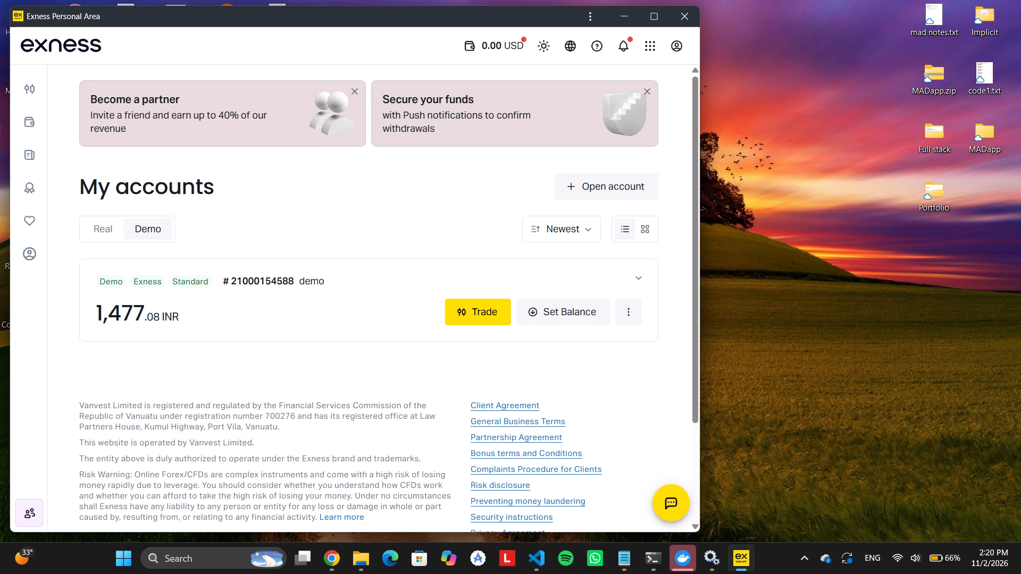
pyautogui.click(492, 310)
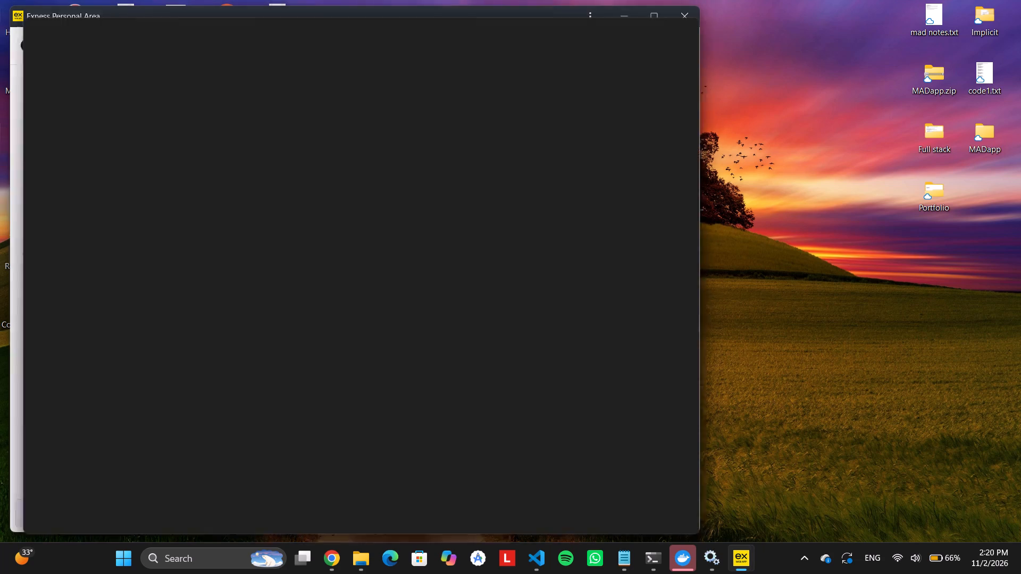
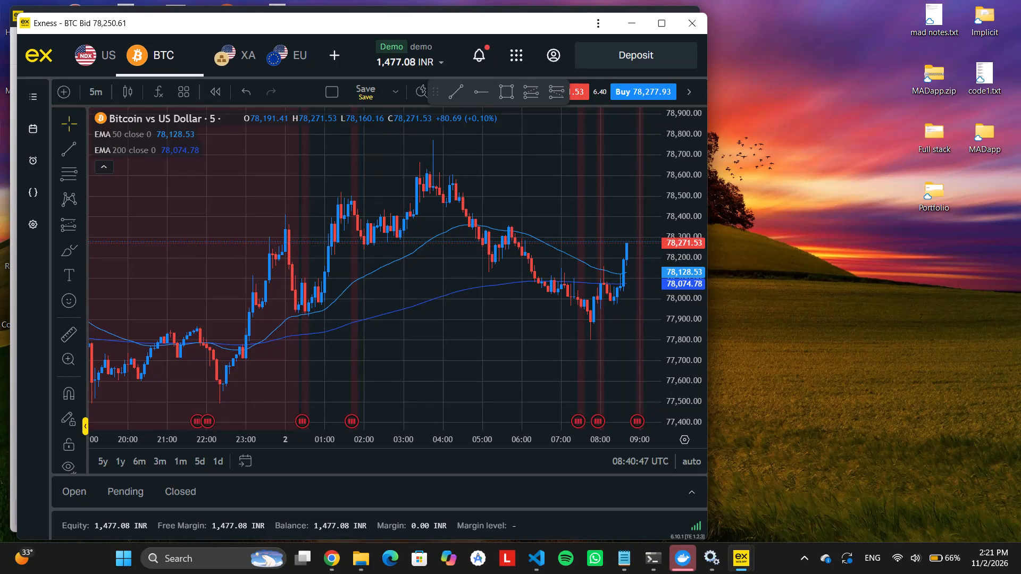
# Maximize the trading terminal window.
pyautogui.click(661, 23)
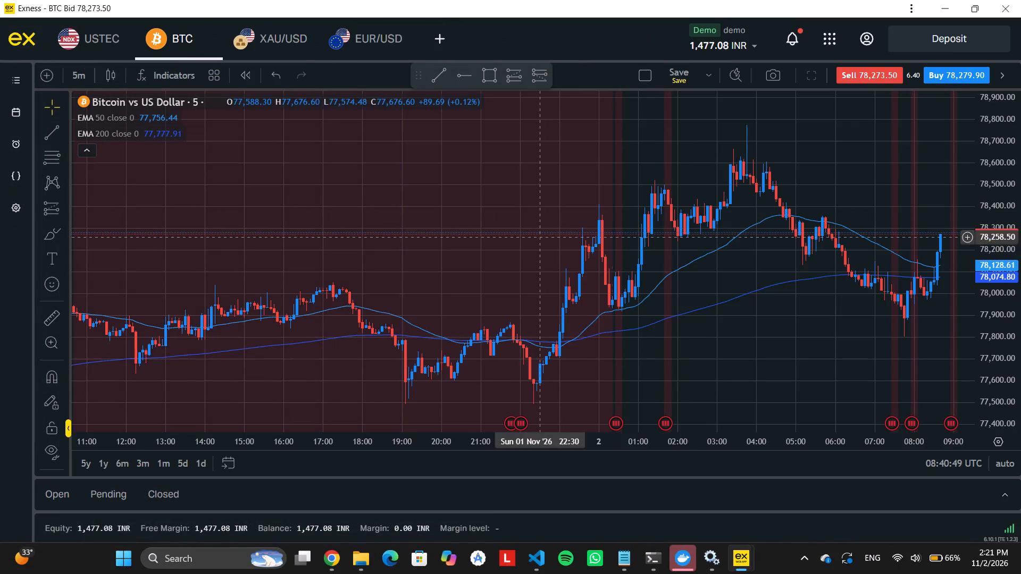
# Examine the recent price action and the EMA 50 and EMA 200 lines on the Bitcoin 5-minute chart.
pyautogui.hscroll(-2, 641, 177)
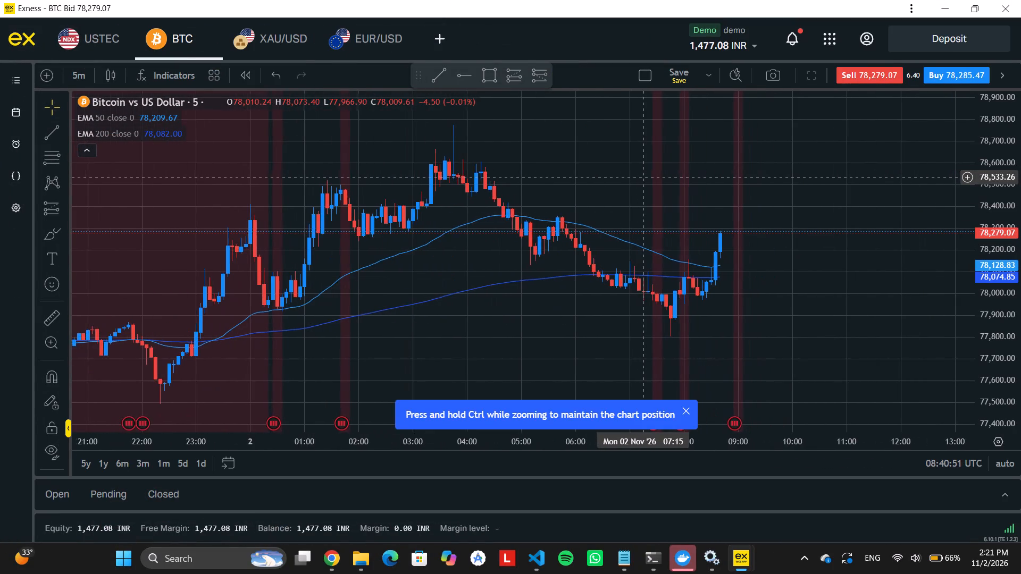
pyautogui.scroll(8, 641, 177)
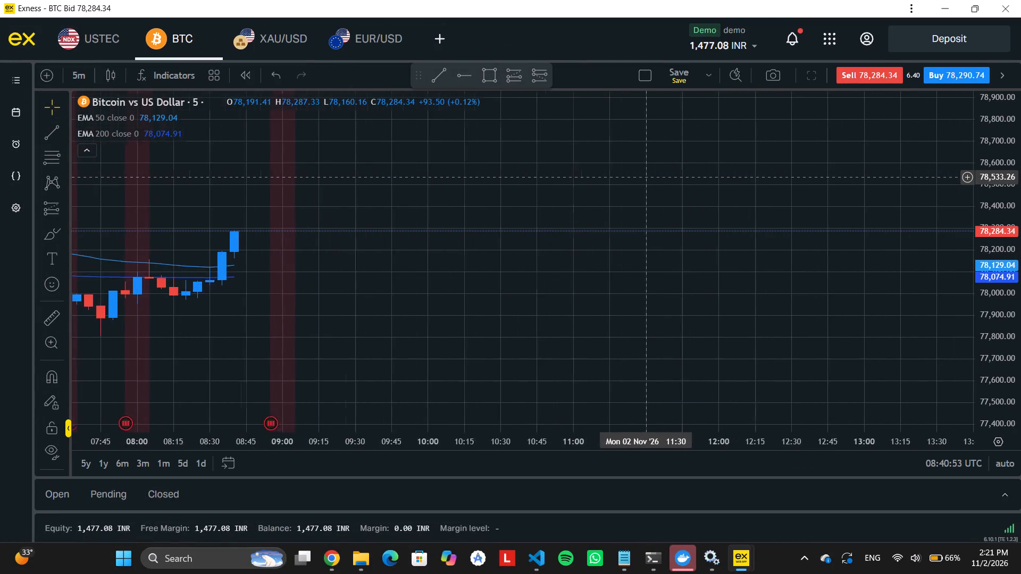
pyautogui.scroll(-12, 641, 177)
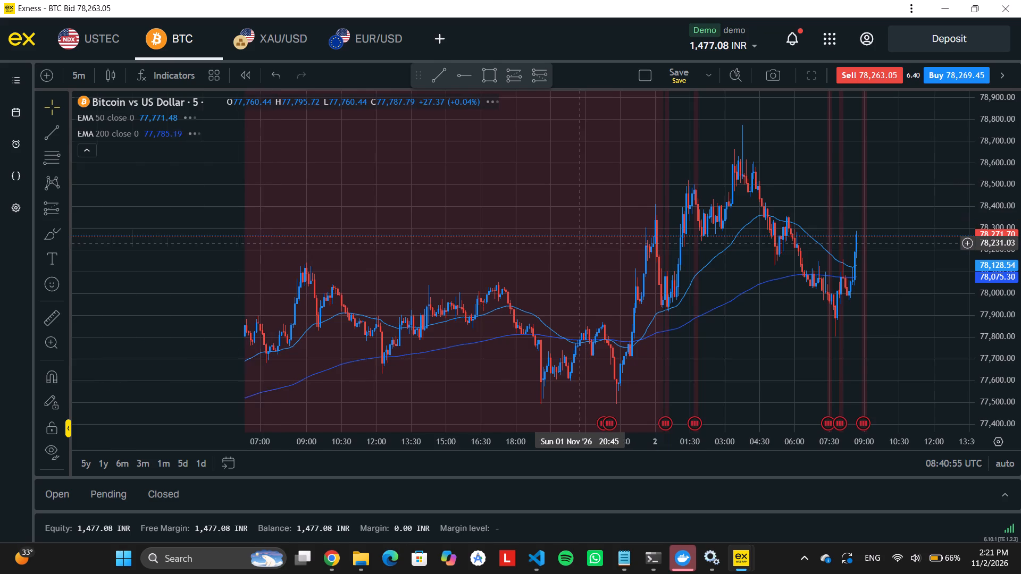
pyautogui.moveTo(579, 243); pyautogui.dragTo(310, 202)
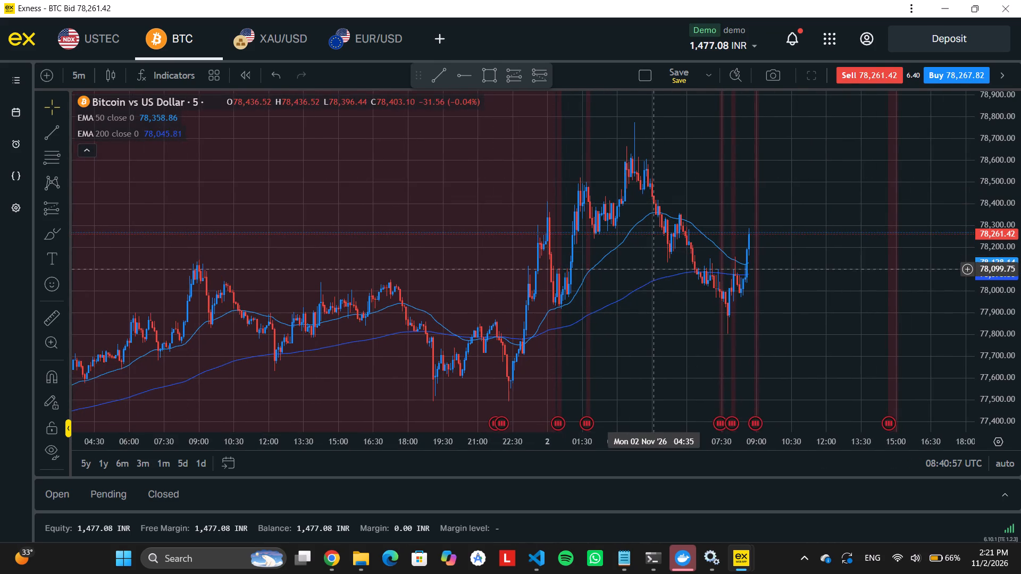
pyautogui.scroll(3, 658, 271)
pyautogui.moveTo(512, 314); pyautogui.dragTo(513, 225)
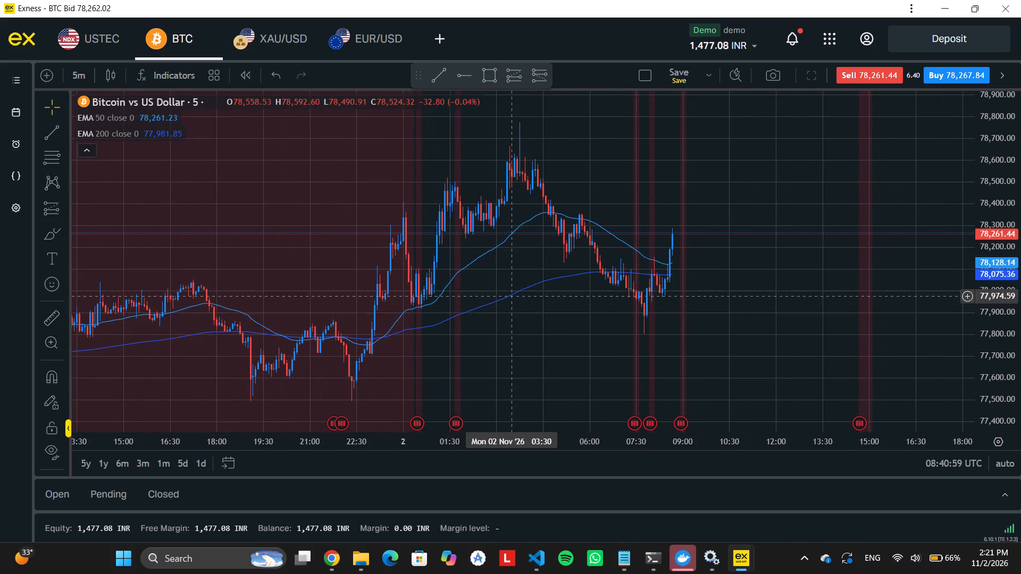
pyautogui.moveTo(513, 225); pyautogui.dragTo(329, 229)
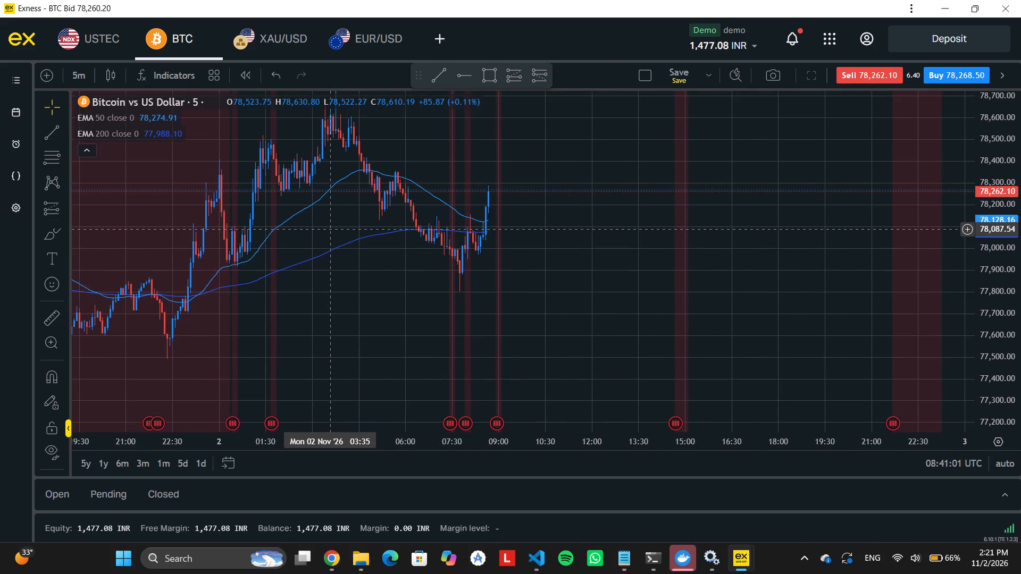
pyautogui.moveTo(329, 229); pyautogui.dragTo(397, 233)
pyautogui.scroll(1, 397, 233)
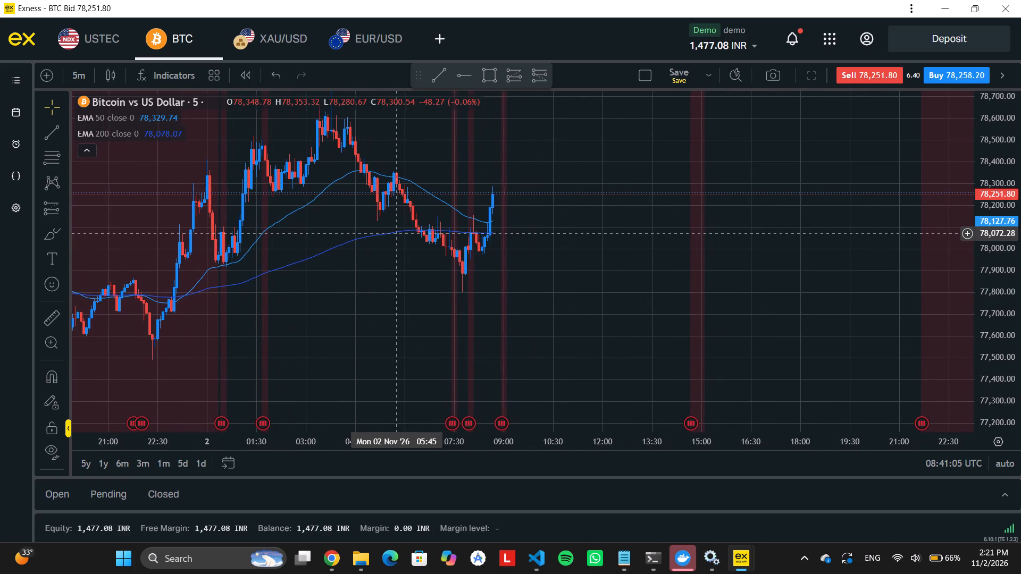
pyautogui.scroll(1, 397, 233)
pyautogui.hscroll(5, 397, 233)
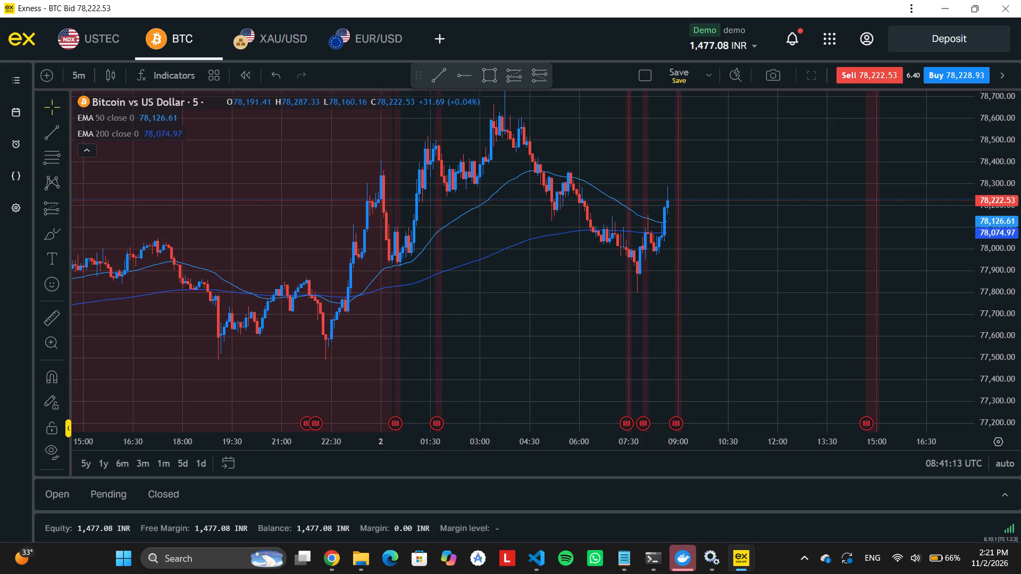
# Switch to the XAU/USD chart and set its timeframe to 5 minutes.
pyautogui.click(266, 31)
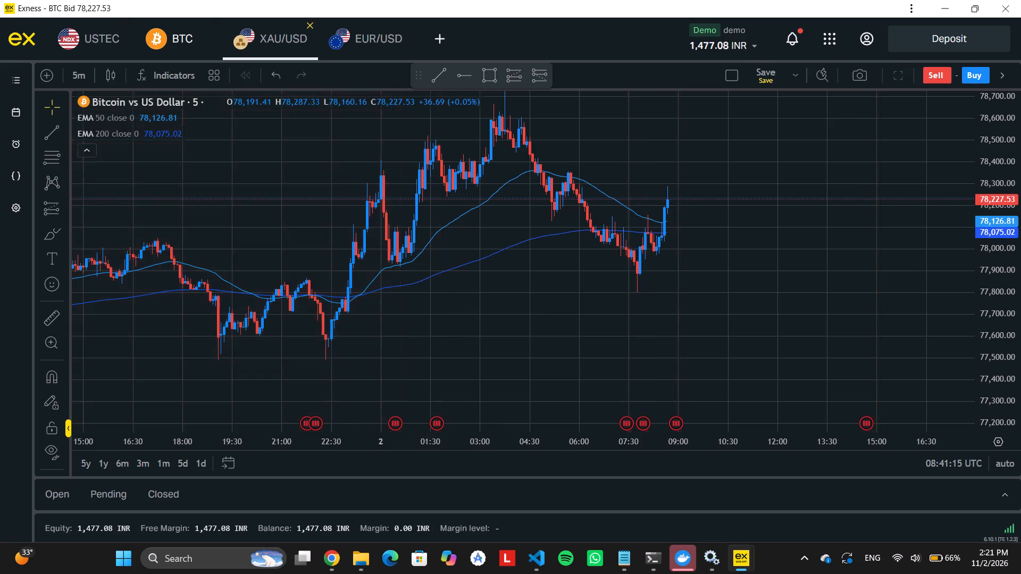
pyautogui.moveTo(494, 336); pyautogui.dragTo(205, 247)
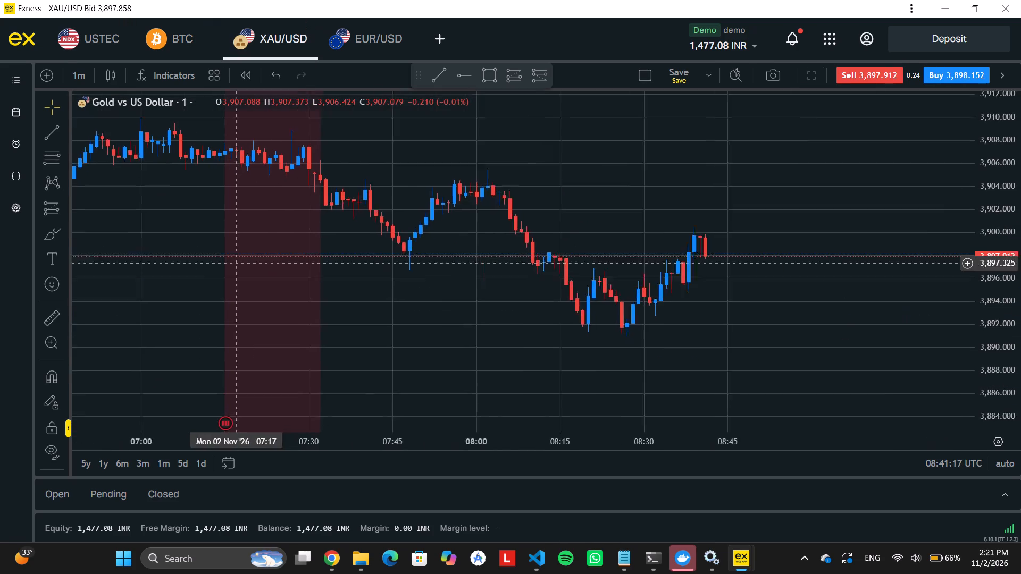
pyautogui.moveTo(205, 247); pyautogui.dragTo(177, 243)
pyautogui.click(74, 77)
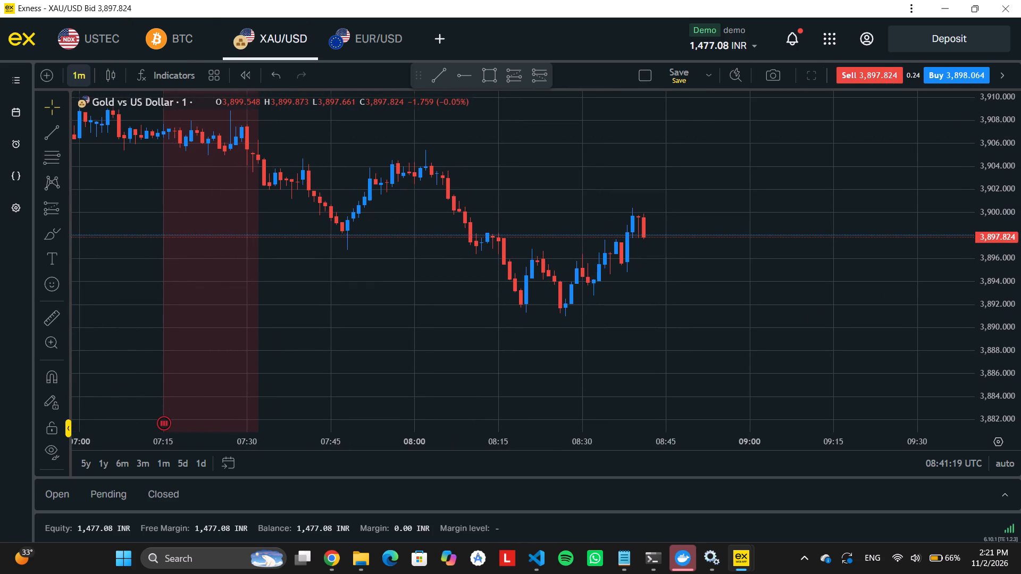
pyautogui.click(118, 340)
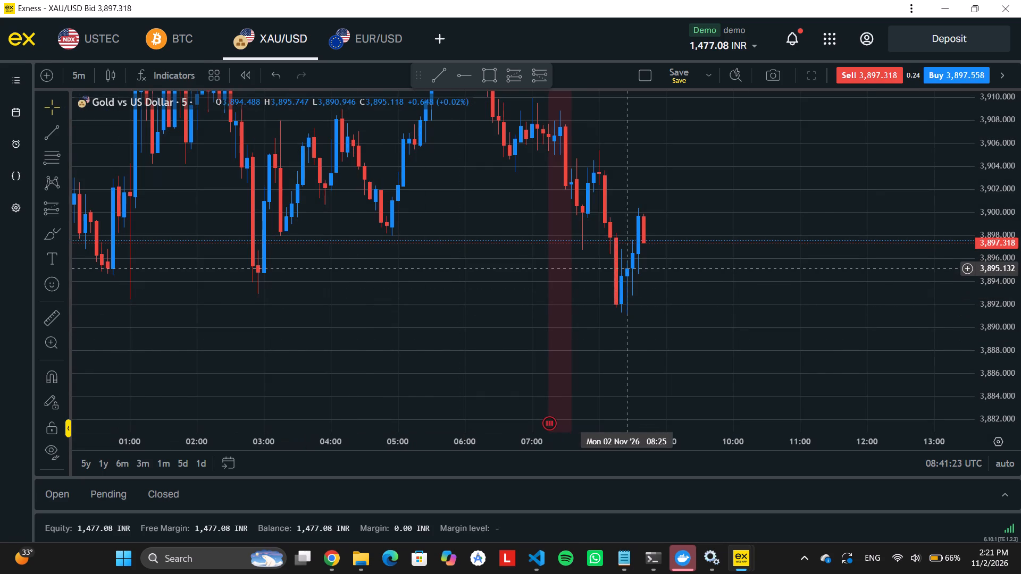
# Draw a rectangle on the gold chart between about 3,877 and 3,883, from 30 Oct 20:50 to about 13:05 on 2 Nov.
pyautogui.hscroll(2, 626, 268)
pyautogui.scroll(-2, 626, 268)
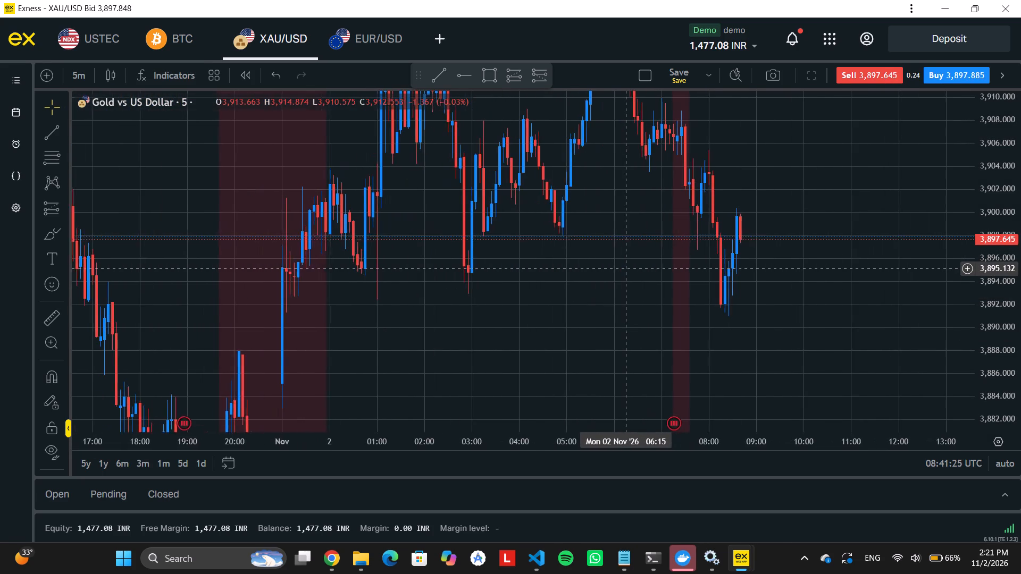
pyautogui.scroll(-2, 626, 268)
pyautogui.scroll(5, 1009, 219)
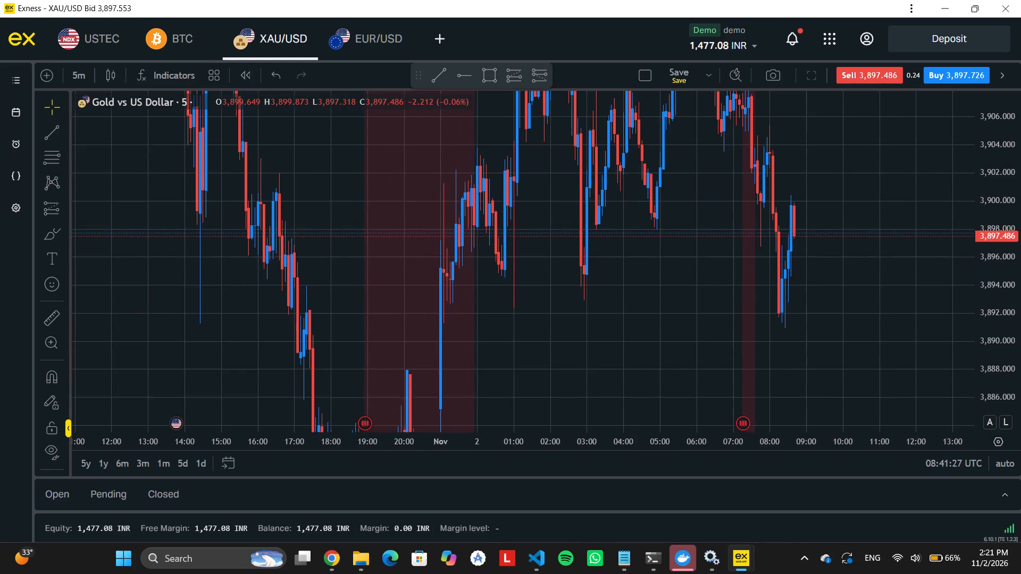
pyautogui.scroll(1, 1009, 219)
pyautogui.scroll(-15, 1009, 219)
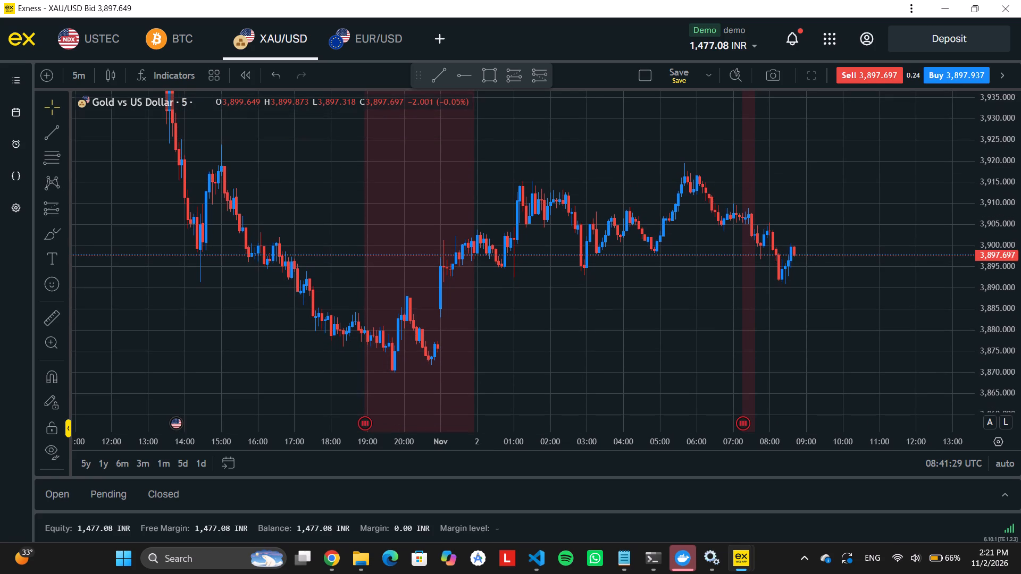
pyautogui.moveTo(743, 336); pyautogui.dragTo(582, 258)
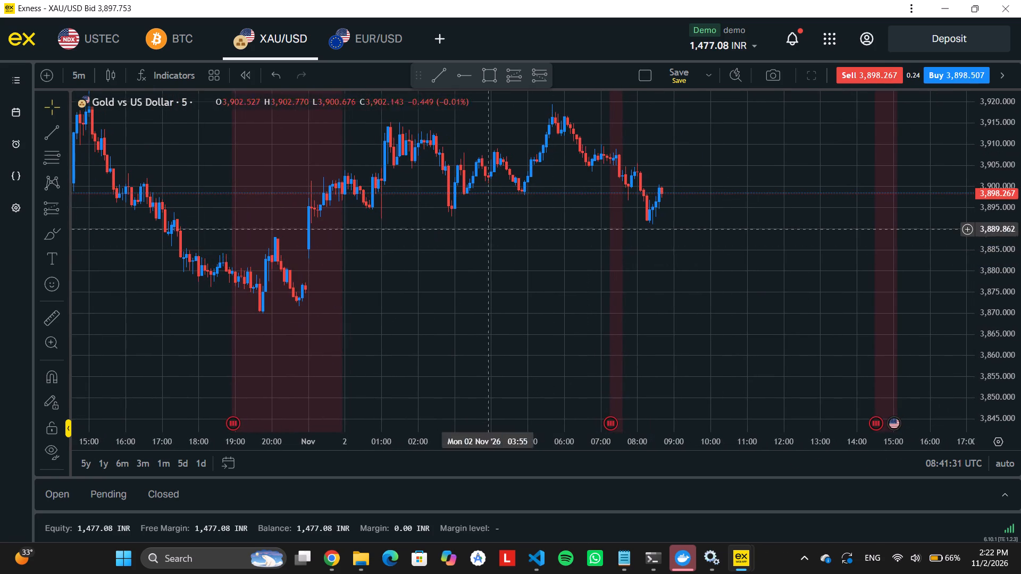
pyautogui.click(492, 78)
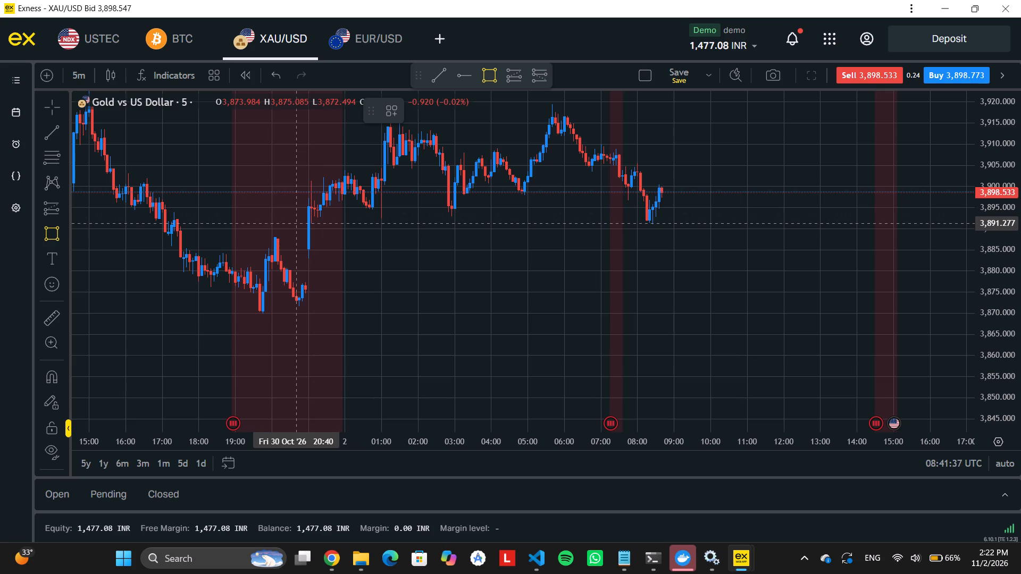
pyautogui.click(304, 284)
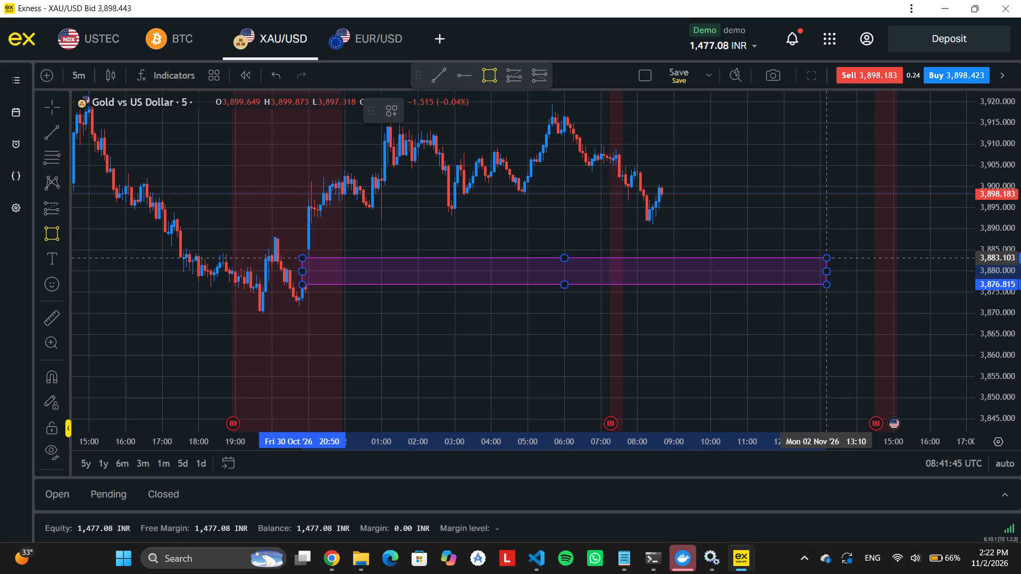
pyautogui.click(823, 257)
pyautogui.click(675, 302)
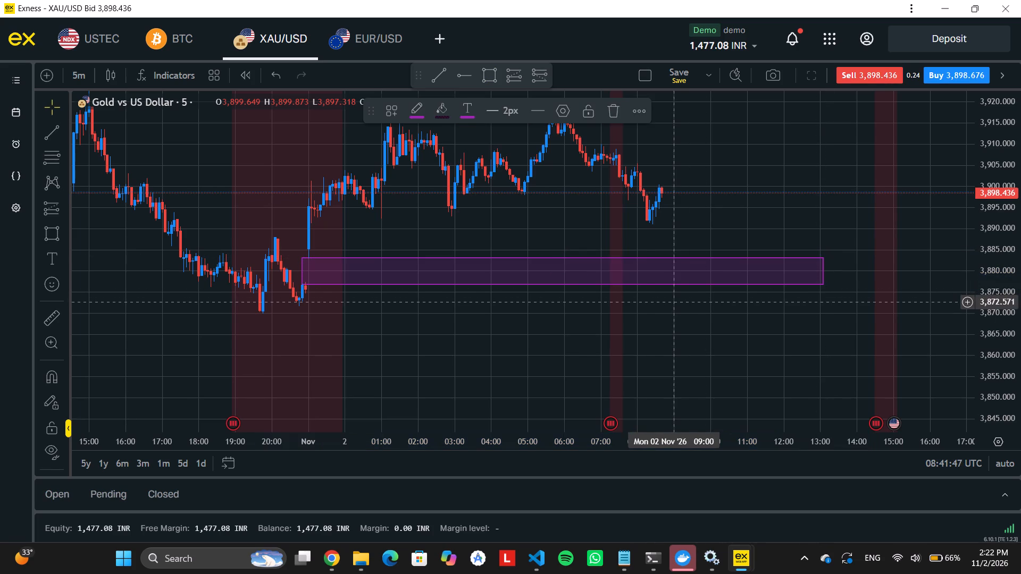
# Reshape the rectangle to start at about 20:35 on 30 Oct, with its top at about 3,882.8 and bottom at about 3,877.3.
pyautogui.moveTo(823, 184); pyautogui.dragTo(887, 152)
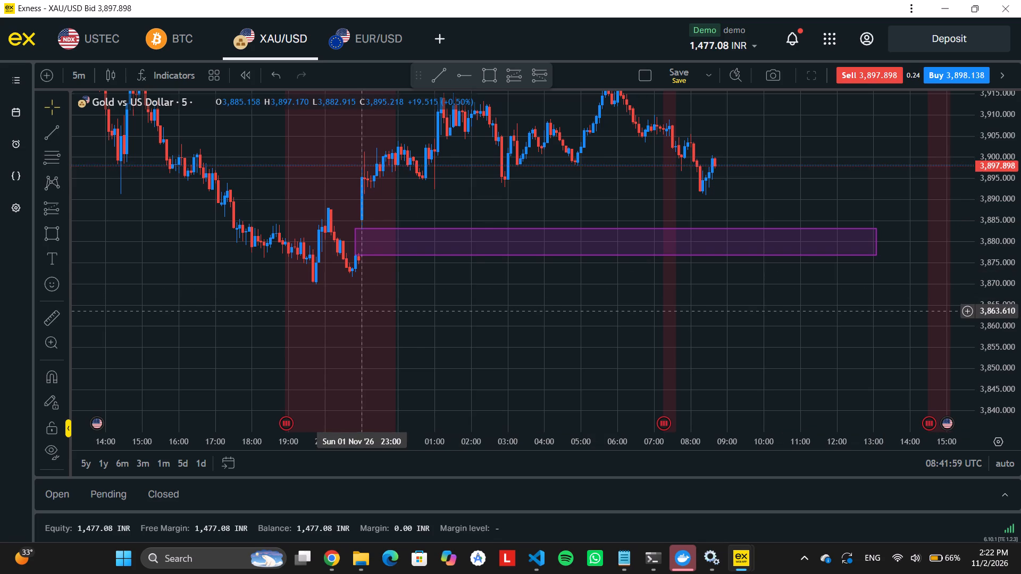
pyautogui.moveTo(363, 310); pyautogui.dragTo(181, 365)
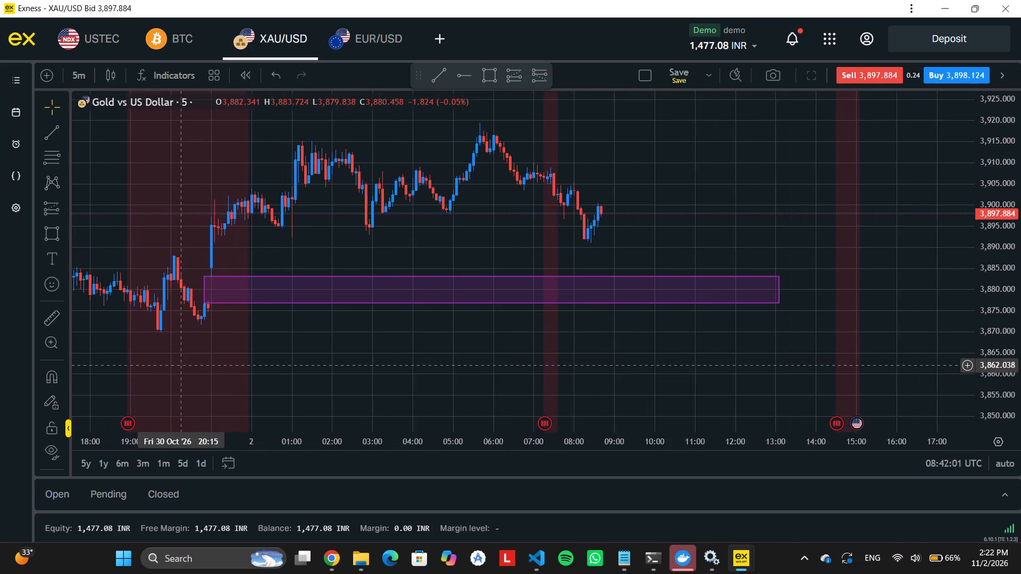
pyautogui.scroll(1, 181, 365)
pyautogui.keyDown('ctrl'); pyautogui.scroll(2, 181, 365); pyautogui.keyUp('ctrl')
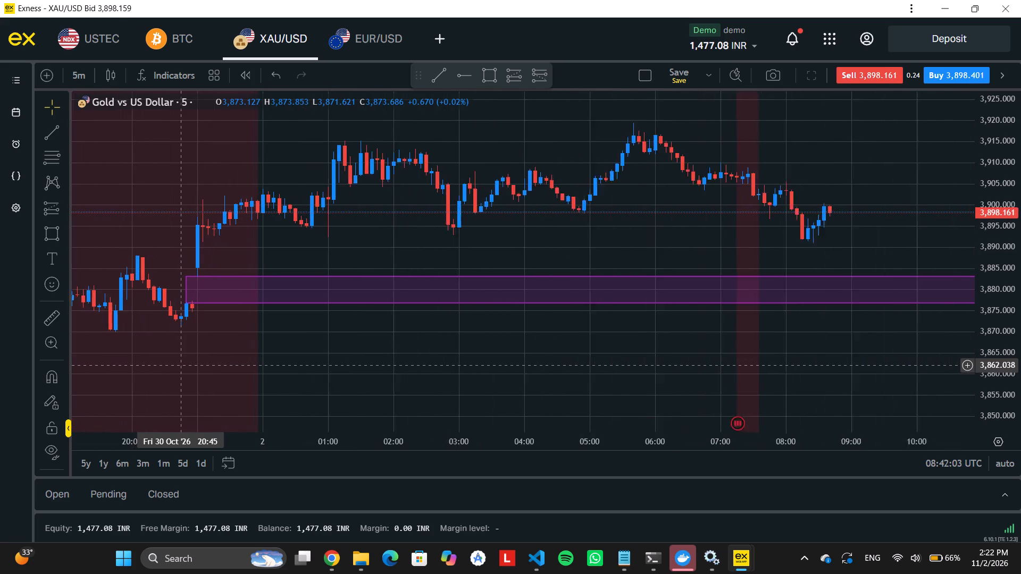
pyautogui.keyDown('ctrl'); pyautogui.scroll(5, 181, 365); pyautogui.keyUp('ctrl')
pyautogui.scroll(-1, 181, 365)
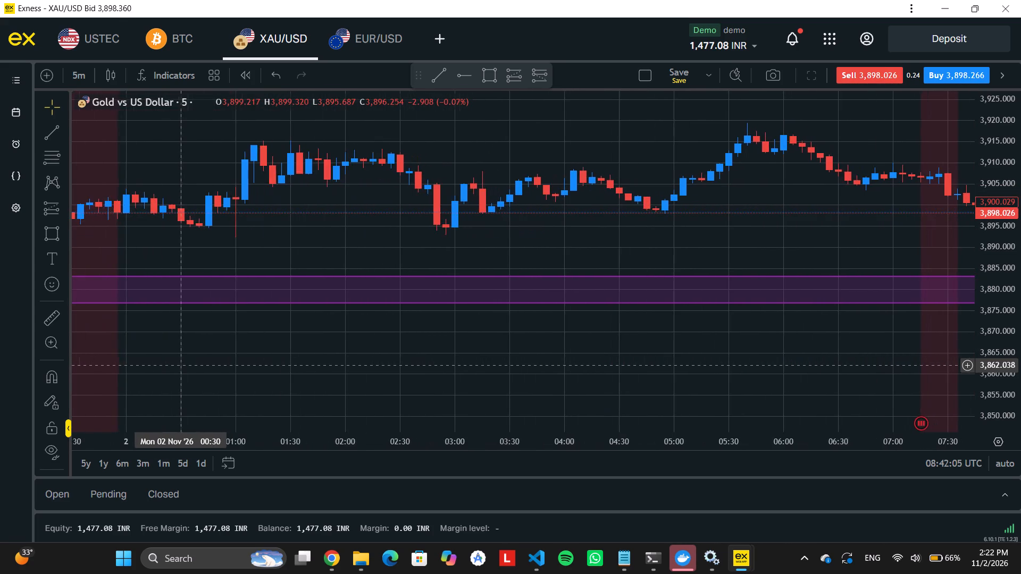
pyautogui.scroll(-1, 181, 365)
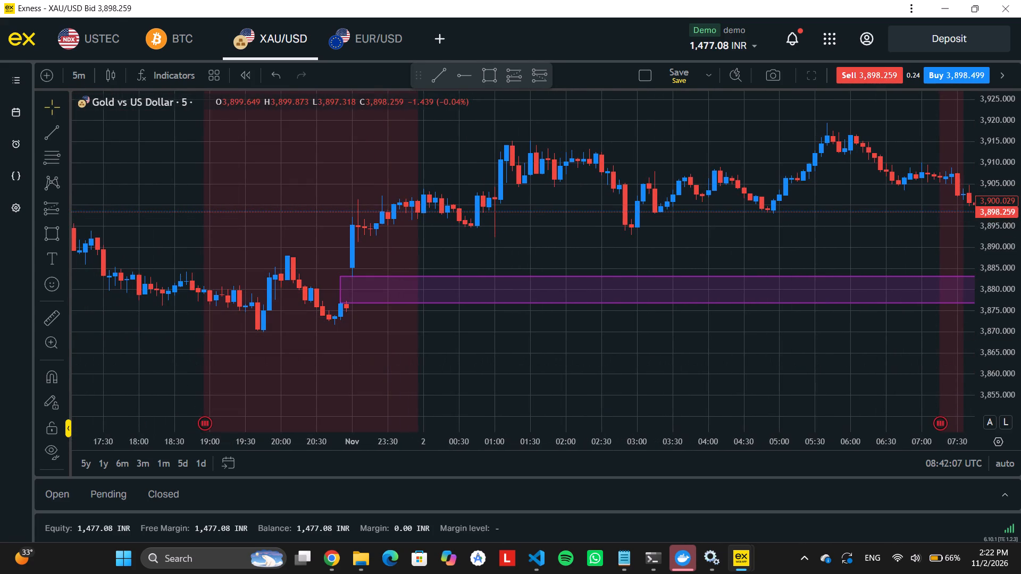
pyautogui.scroll(17, 990, 187)
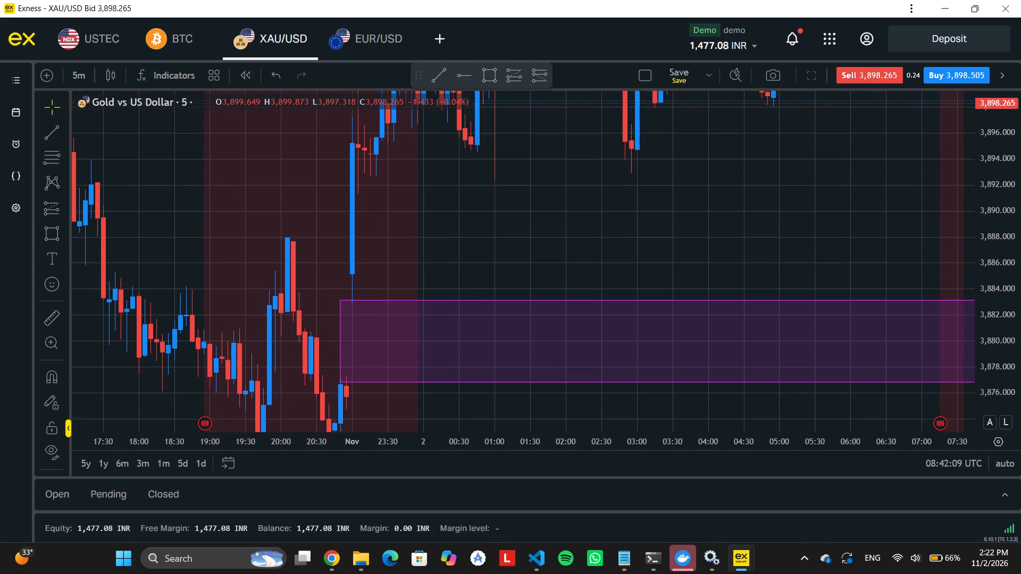
pyautogui.click(340, 302)
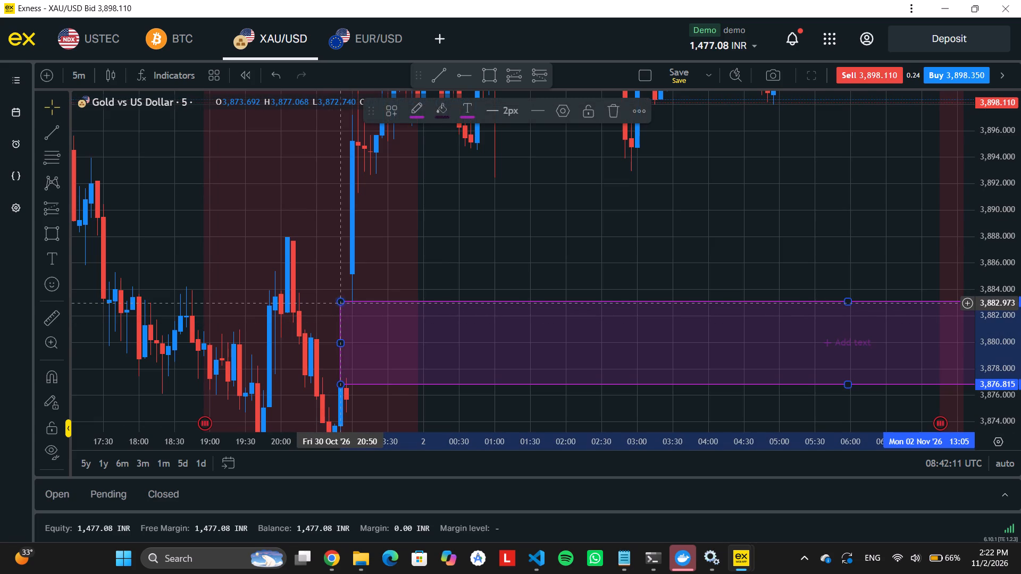
pyautogui.moveTo(340, 302); pyautogui.dragTo(322, 305)
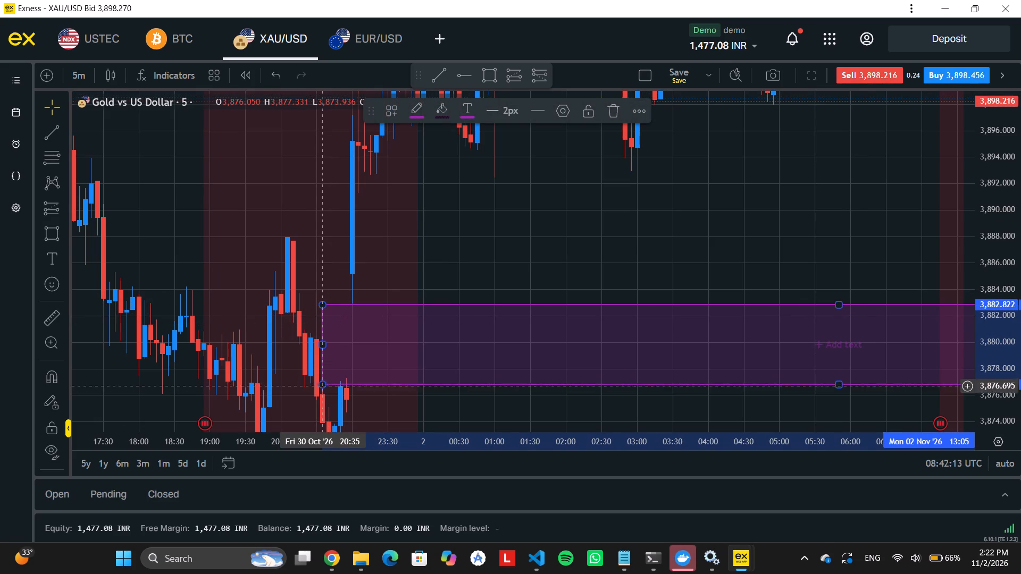
pyautogui.moveTo(322, 384); pyautogui.dragTo(324, 377)
# Draw a second, thin rectangle below the first between about 3,873.9 and 3,874.7, from 30 Oct 20:40 to 2 Nov 06:55.
pyautogui.moveTo(479, 267); pyautogui.dragTo(425, 156)
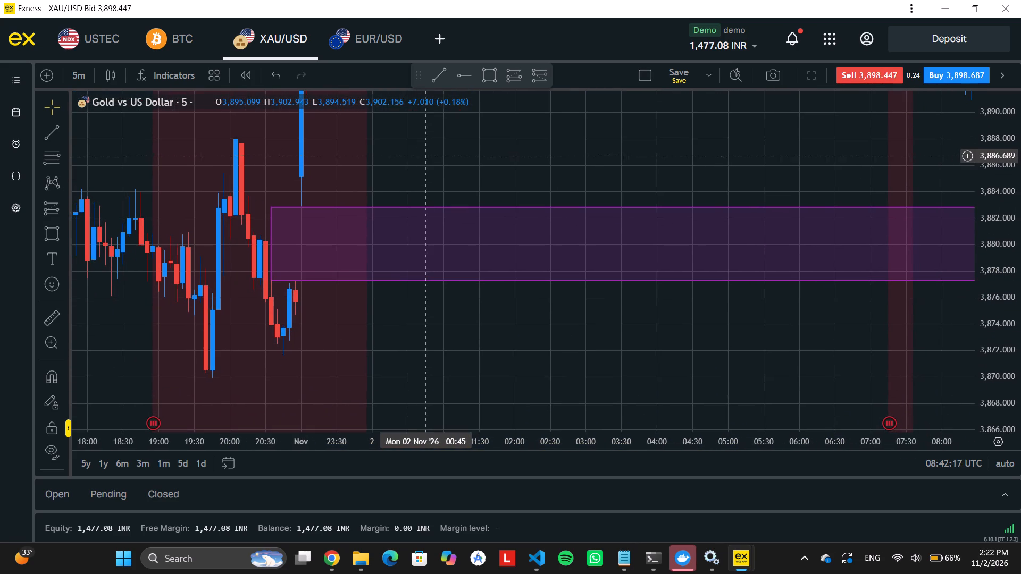
pyautogui.click(490, 69)
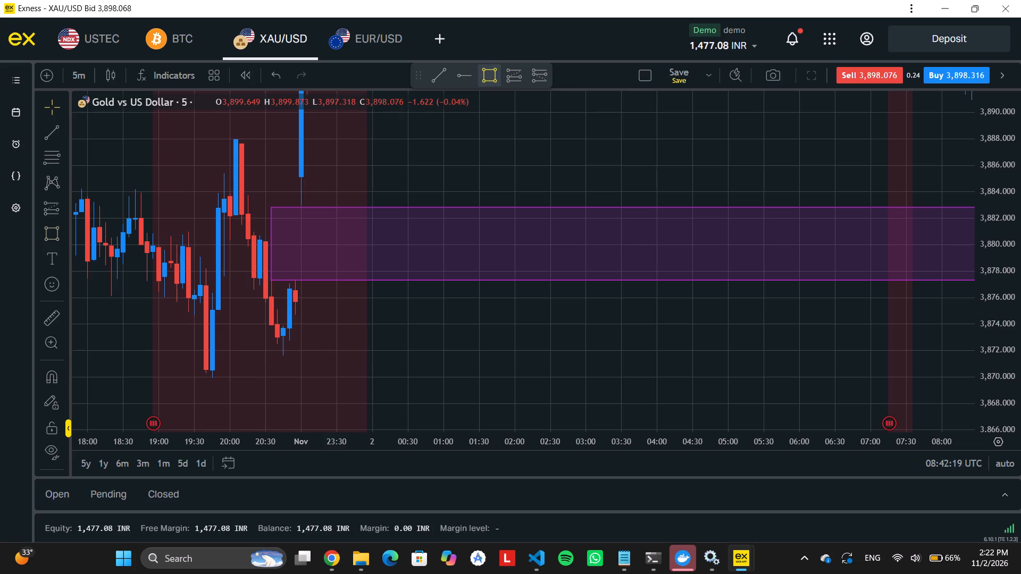
pyautogui.click(276, 325)
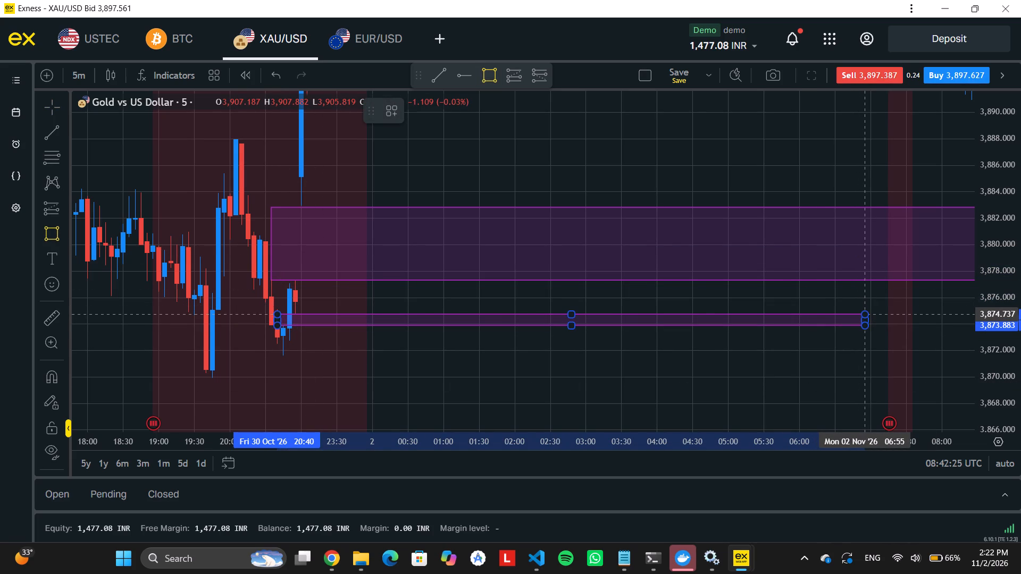
pyautogui.click(865, 314)
pyautogui.click(844, 363)
pyautogui.click(844, 363)
# Extend the thin rectangle's end to 13:15 on 2 Nov, close to where the larger rectangle ends.
pyautogui.hscroll(-2, 844, 363)
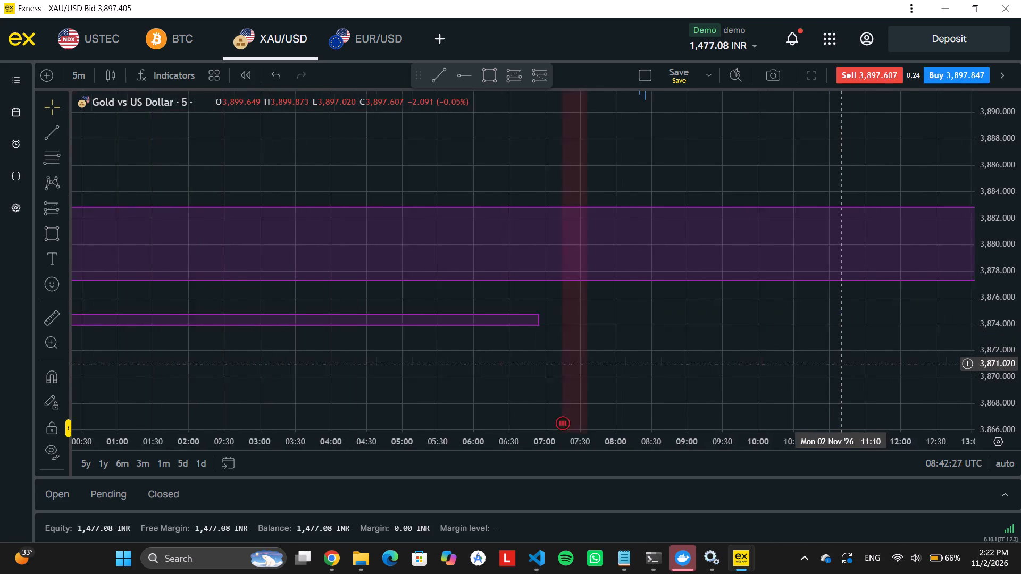
pyautogui.hscroll(-3, 844, 363)
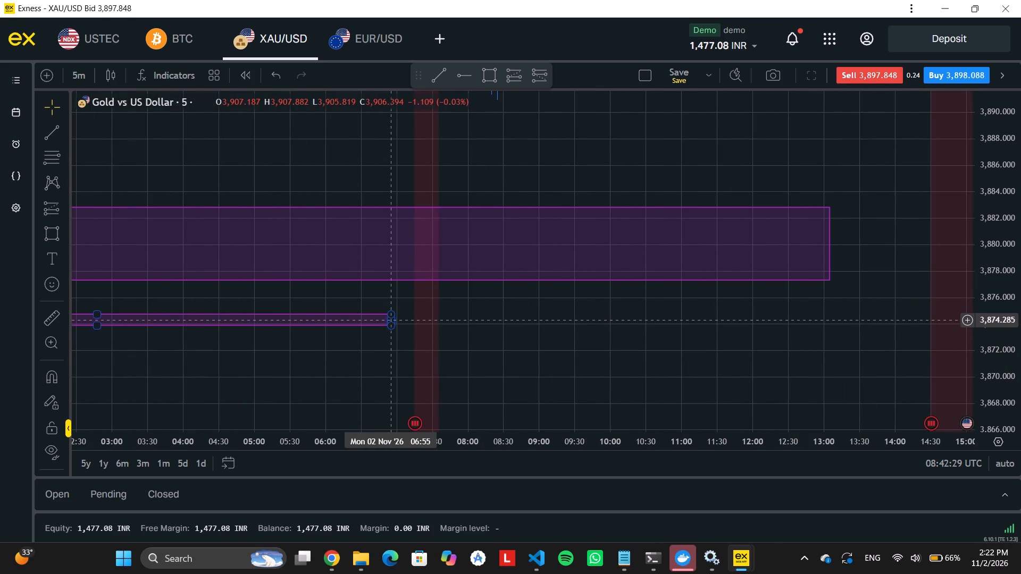
pyautogui.moveTo(393, 320); pyautogui.dragTo(900, 324)
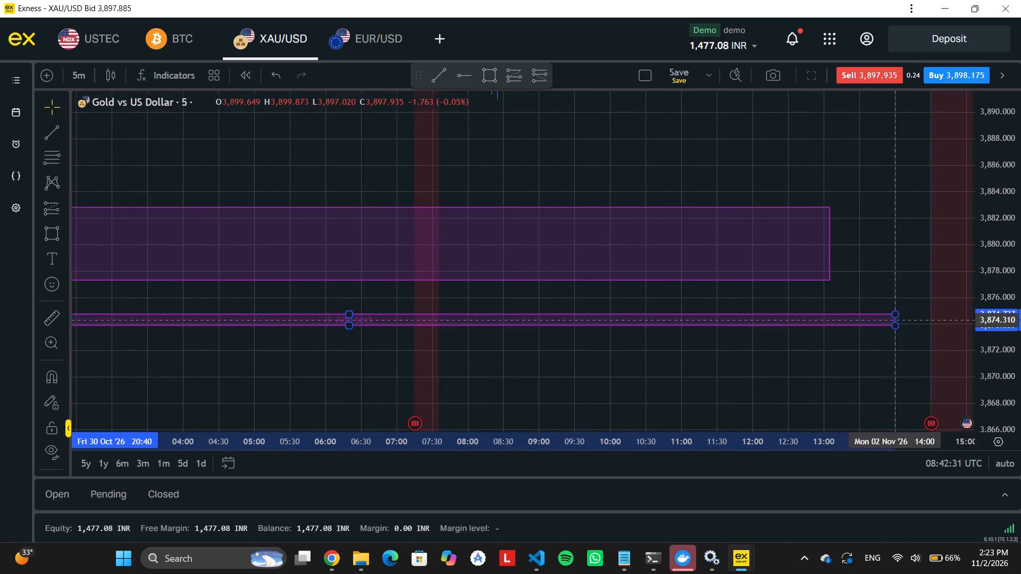
pyautogui.moveTo(900, 324); pyautogui.dragTo(840, 328)
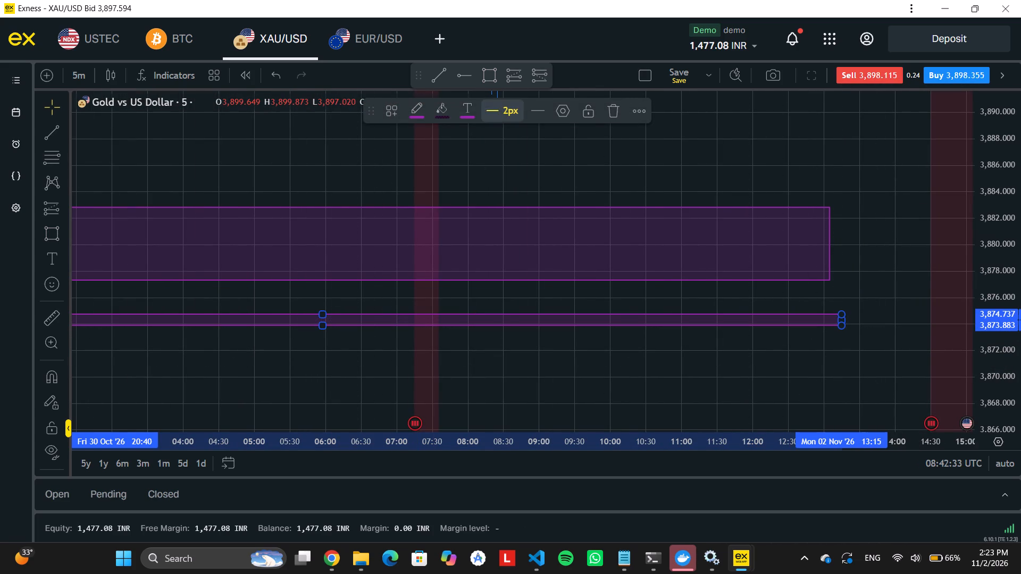
# Recolour the thin lower rectangle with pale yellow text, a yellow fill and a white border.
pyautogui.click(473, 109)
pyautogui.click(497, 170)
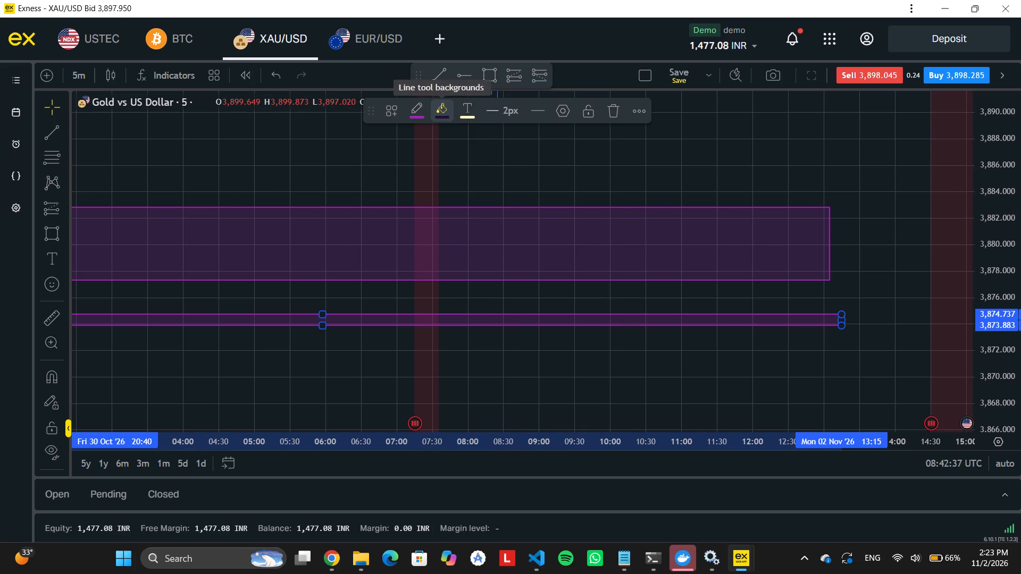
pyautogui.click(433, 111)
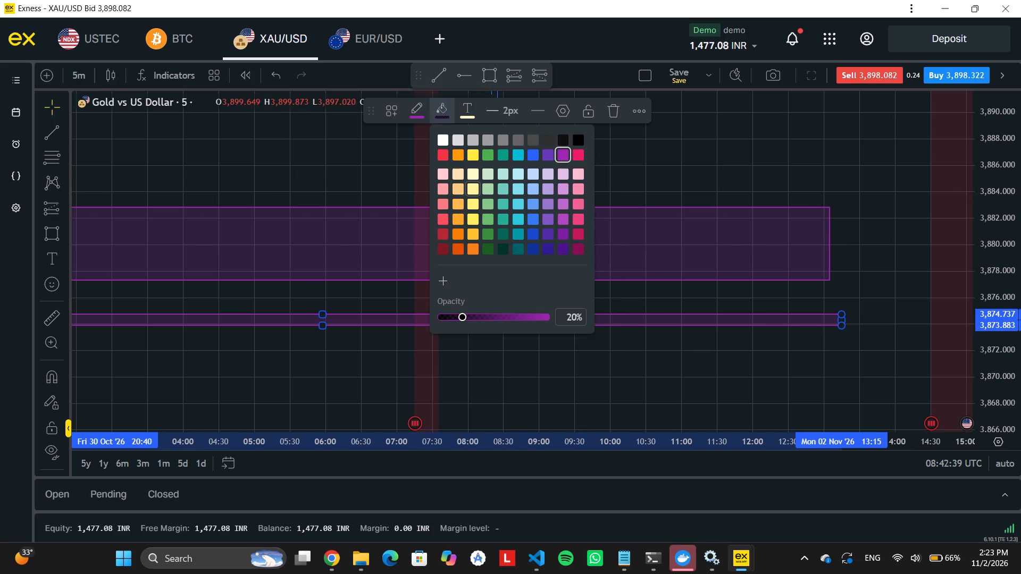
pyautogui.click(467, 190)
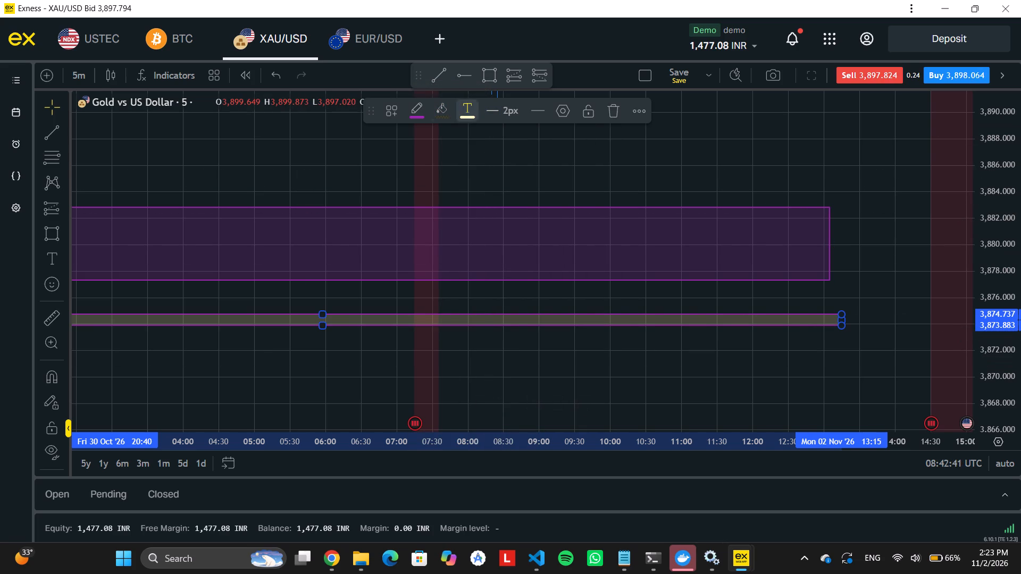
pyautogui.click(446, 108)
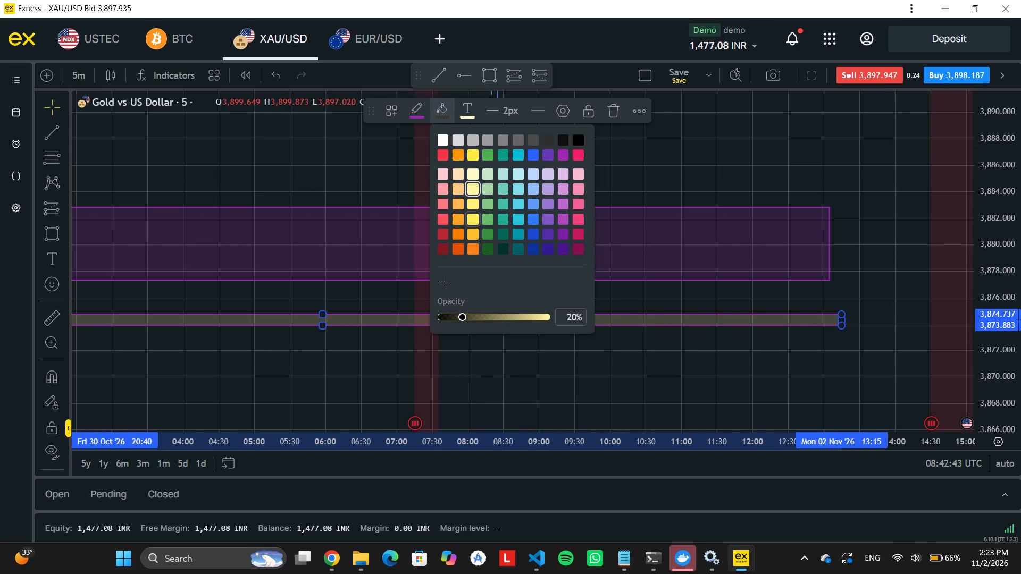
pyautogui.click(470, 220)
pyautogui.hscroll(2, 443, 370)
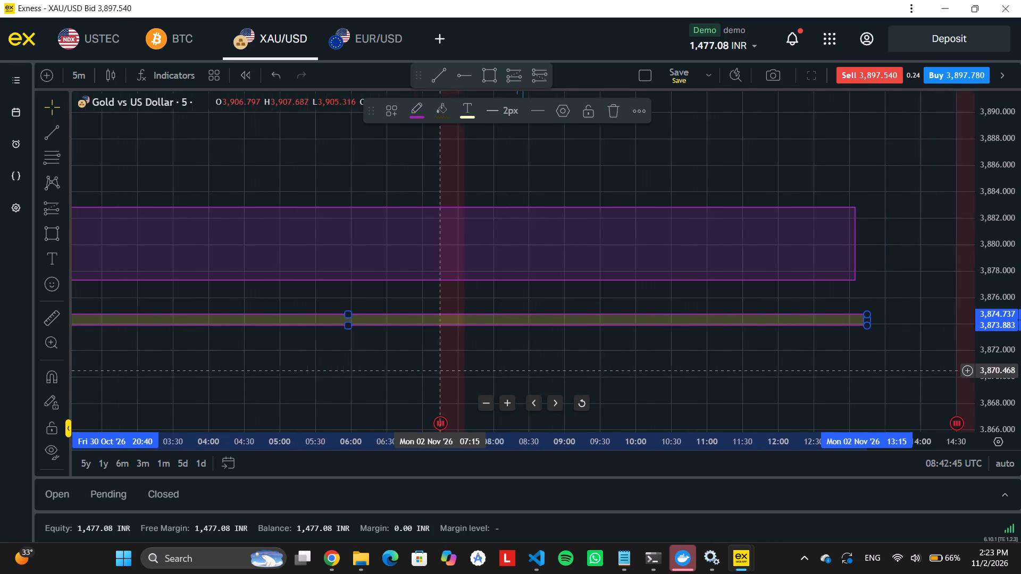
pyautogui.hscroll(2, 443, 370)
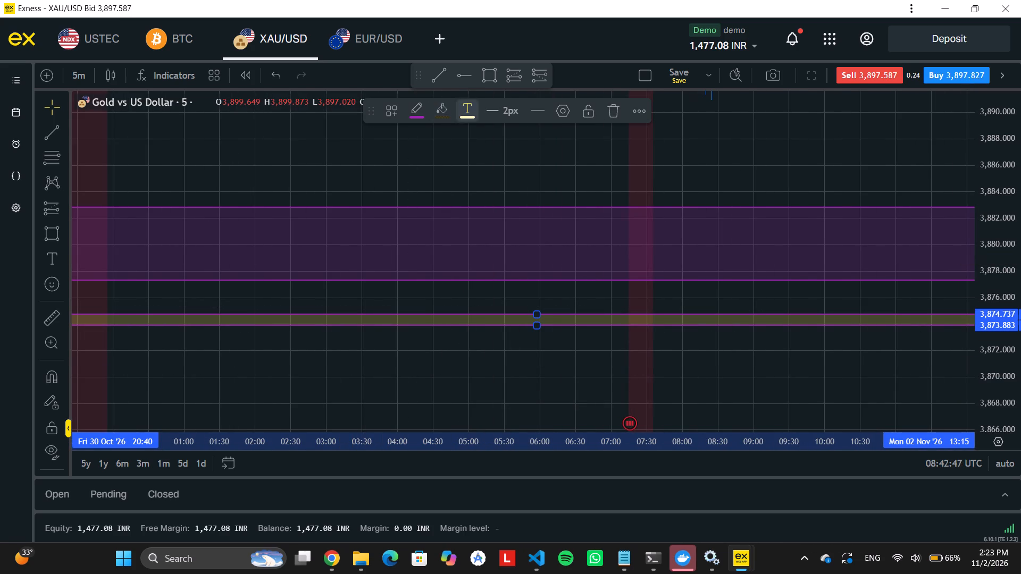
pyautogui.click(411, 111)
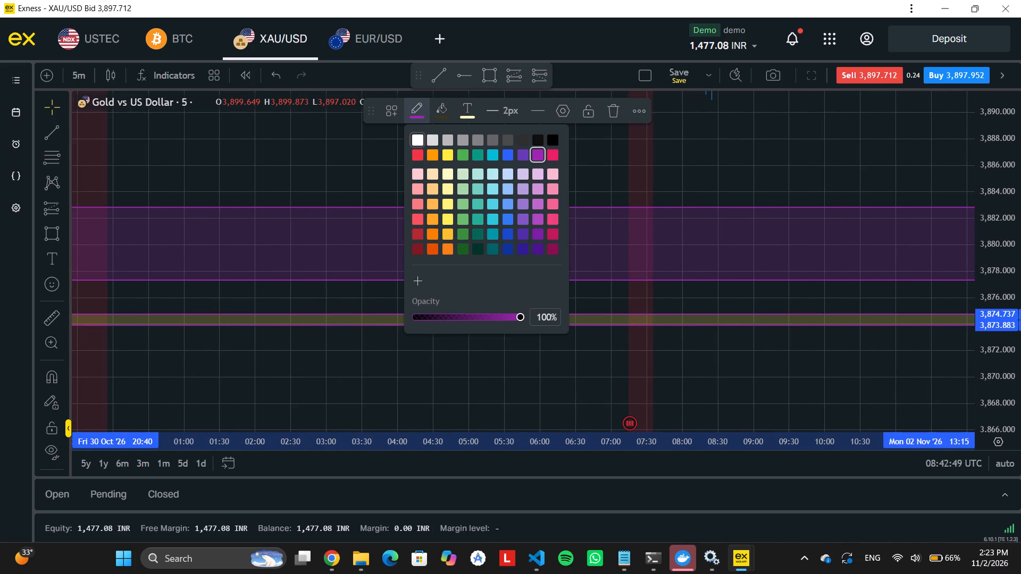
pyautogui.click(421, 142)
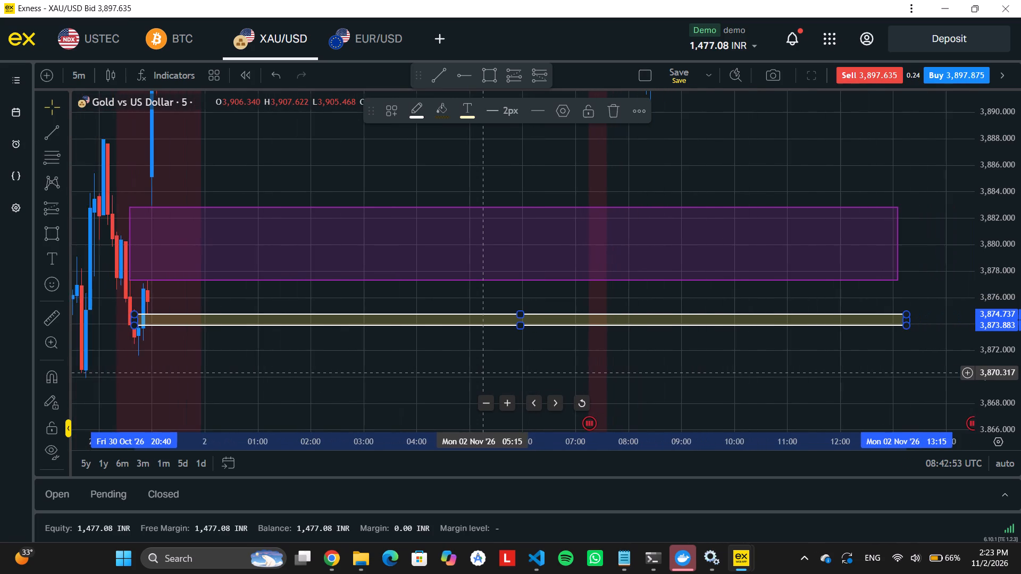
pyautogui.click(483, 372)
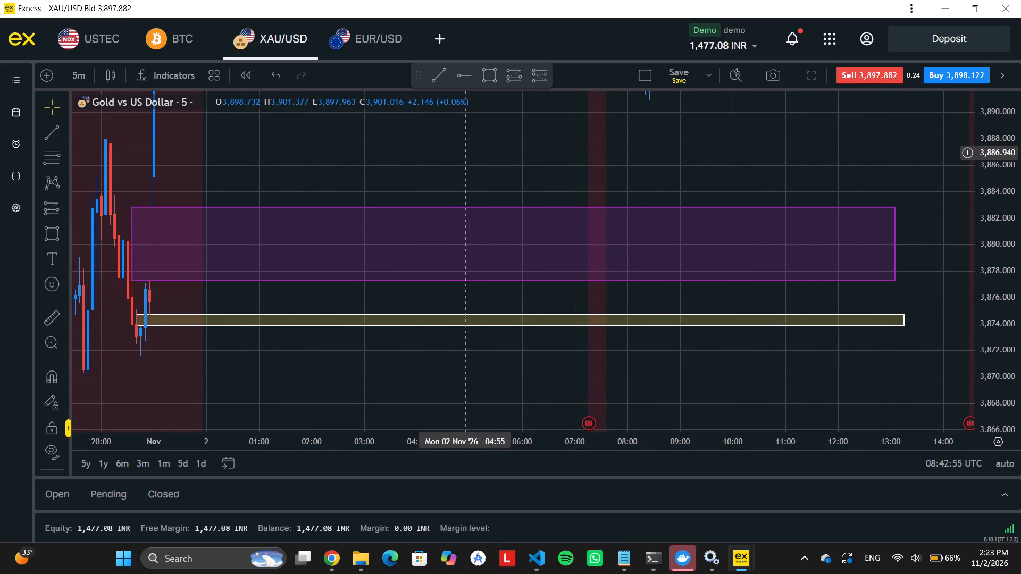
# Draw a third rectangle above the purple one between about 3,893.0 and 3,891.2, from 1 Nov 23:00 to 2 Nov 09:40.
pyautogui.moveTo(464, 153); pyautogui.dragTo(442, 330)
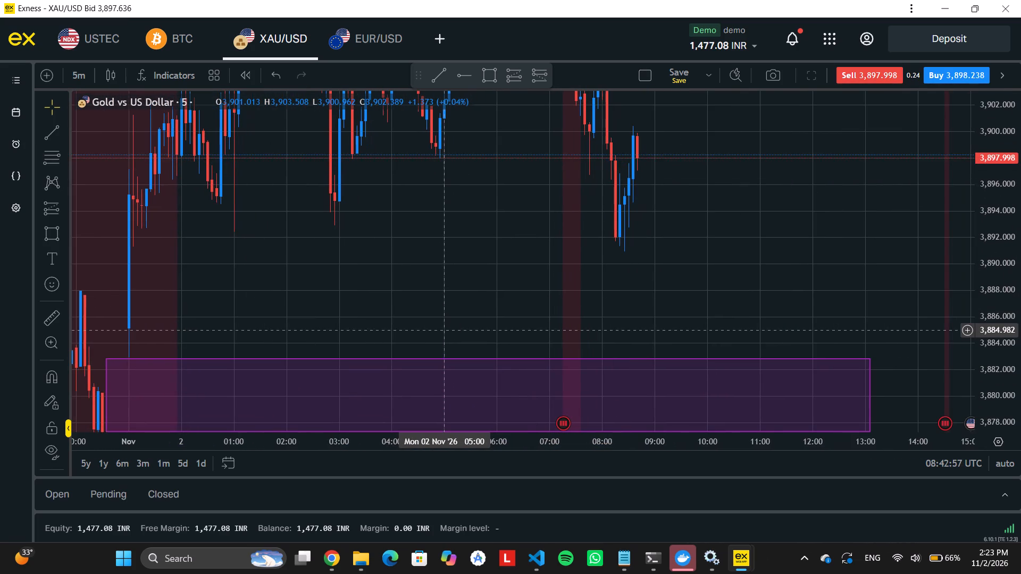
pyautogui.click(488, 76)
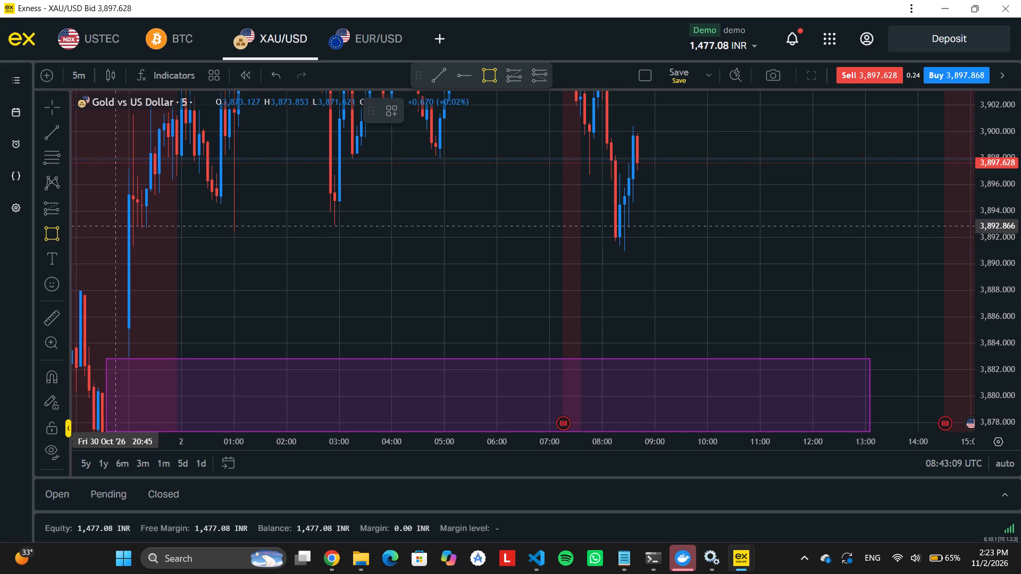
pyautogui.hscroll(1, 114, 225)
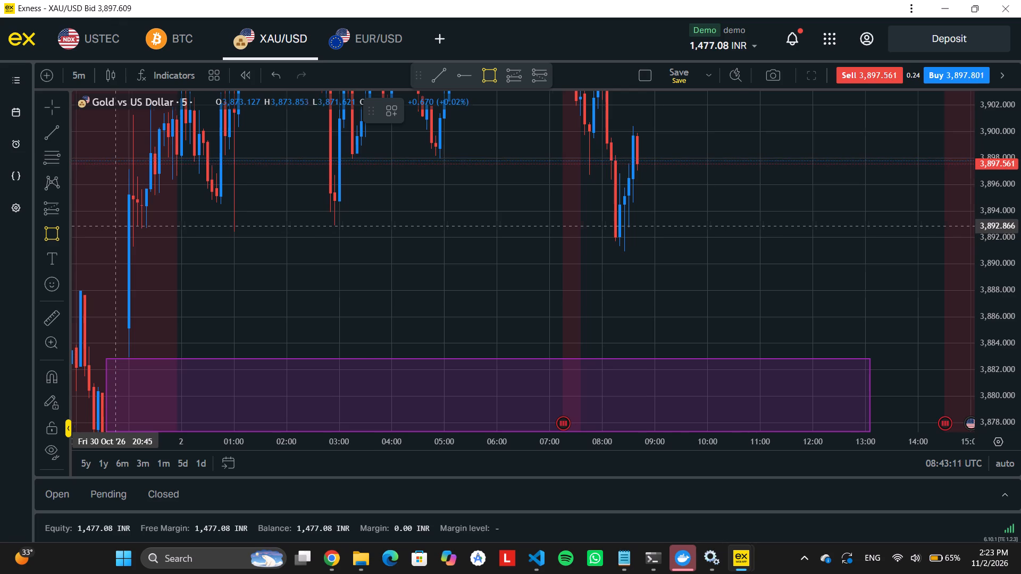
pyautogui.hscroll(4, 114, 225)
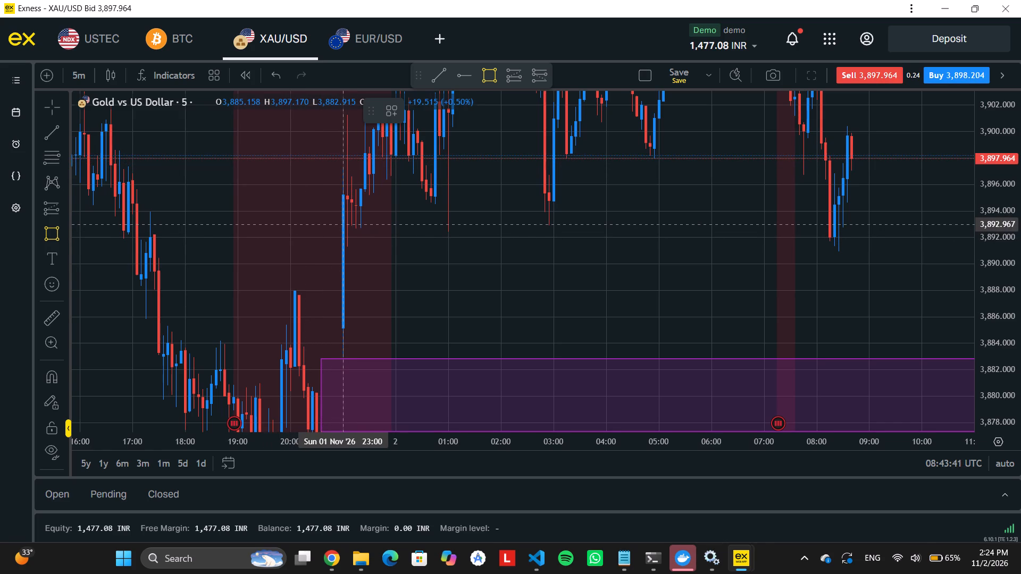
pyautogui.click(345, 223)
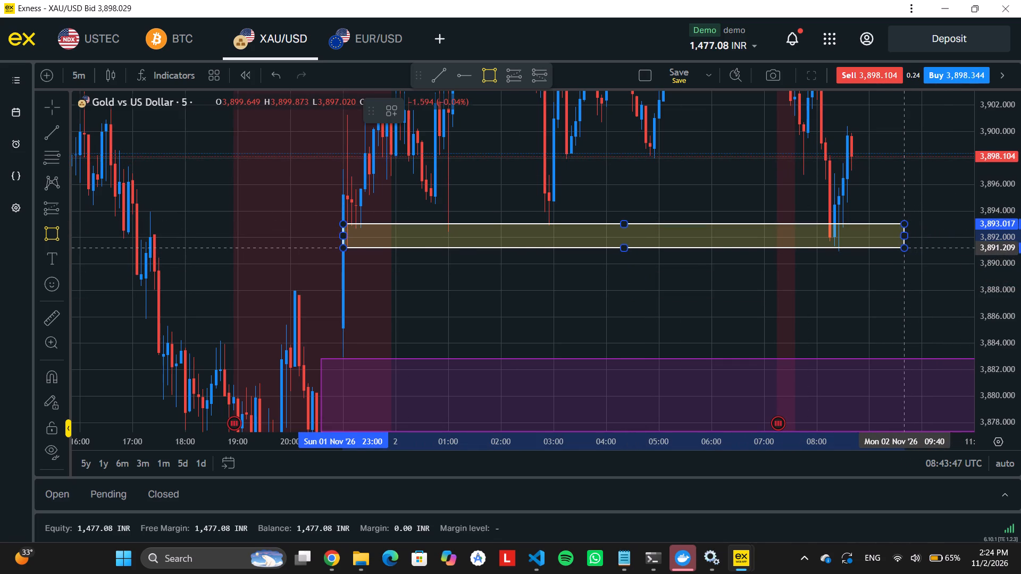
pyautogui.click(904, 247)
# Style the new upper rectangle with a 1px yellow border and a pale teal fill.
pyautogui.click(413, 112)
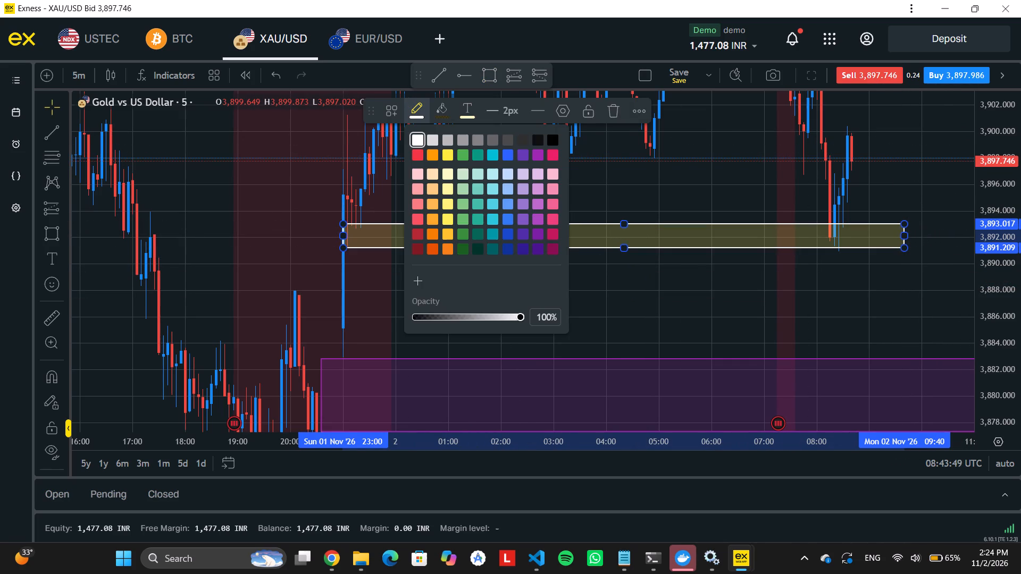
pyautogui.click(449, 155)
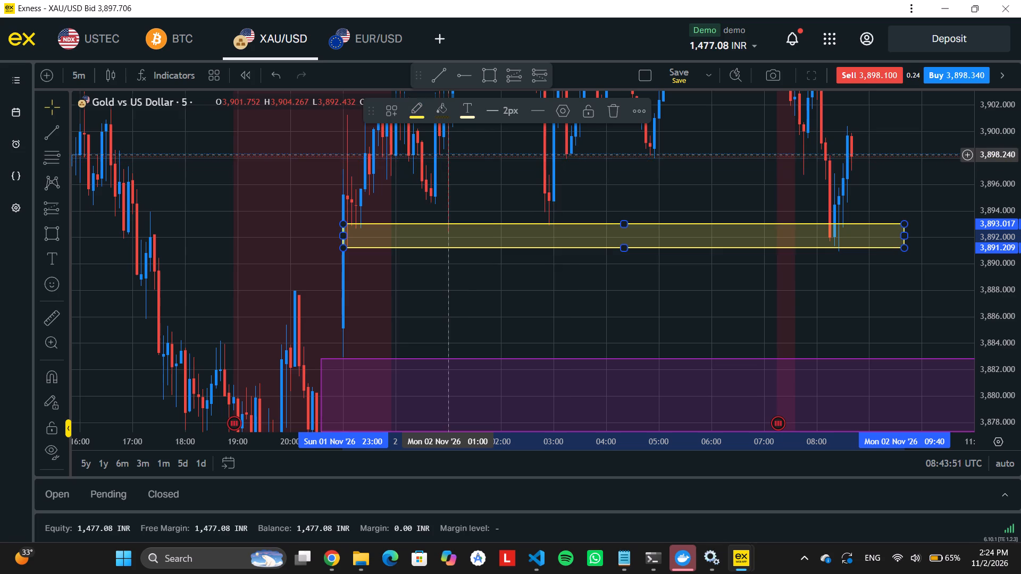
pyautogui.click(494, 110)
pyautogui.click(499, 134)
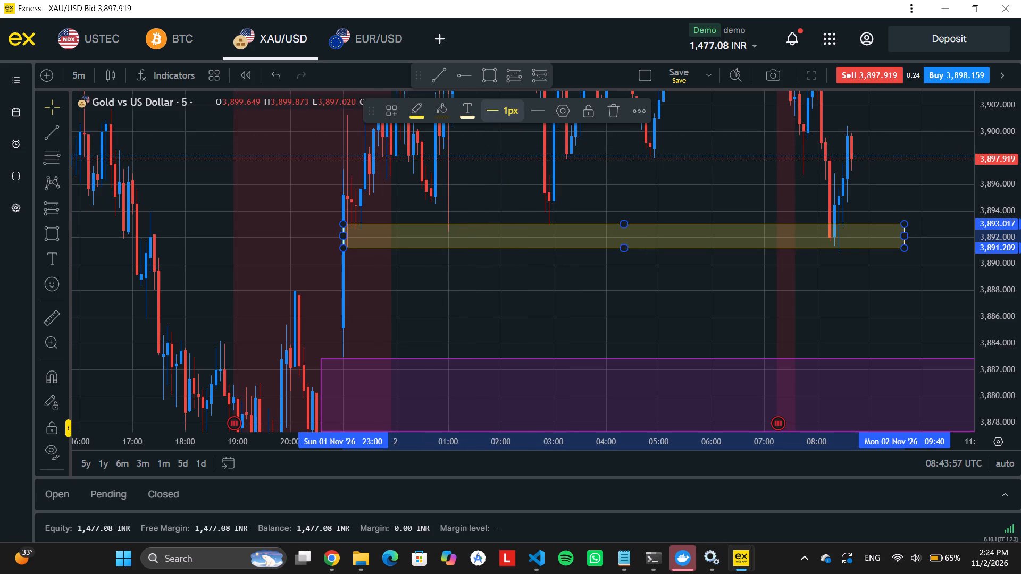
pyautogui.click(442, 112)
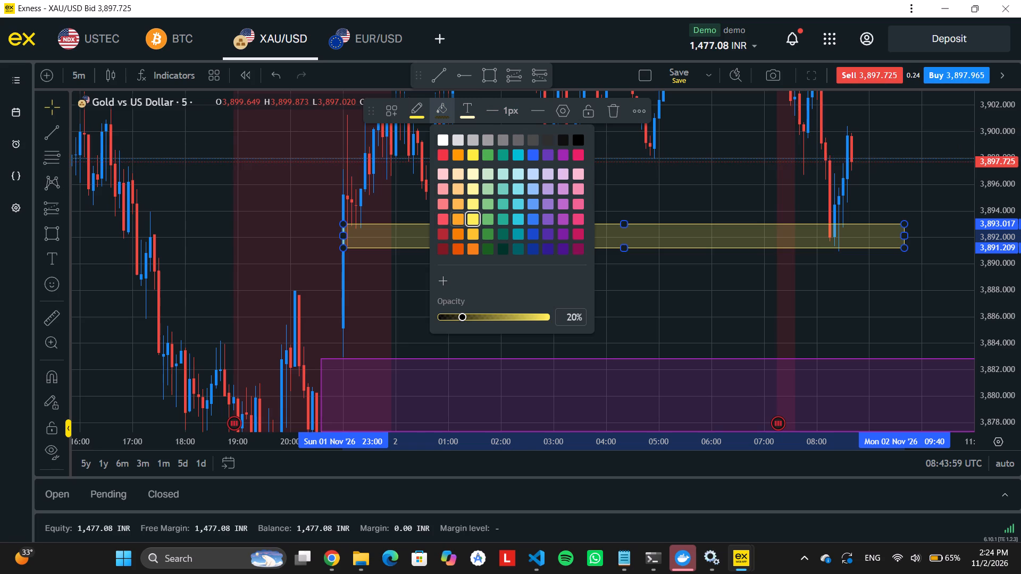
pyautogui.click(499, 171)
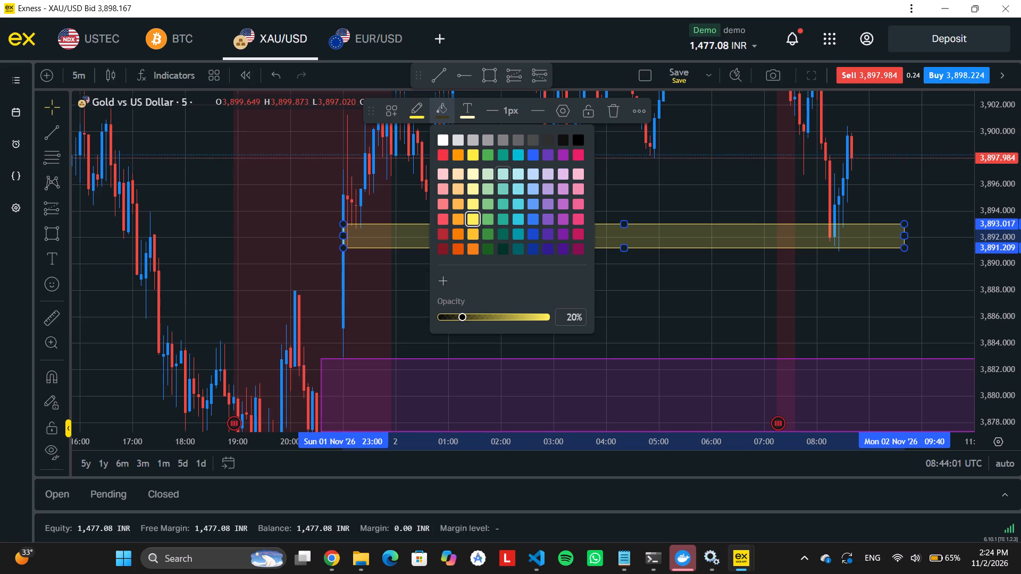
pyautogui.moveTo(535, 269); pyautogui.dragTo(278, 170)
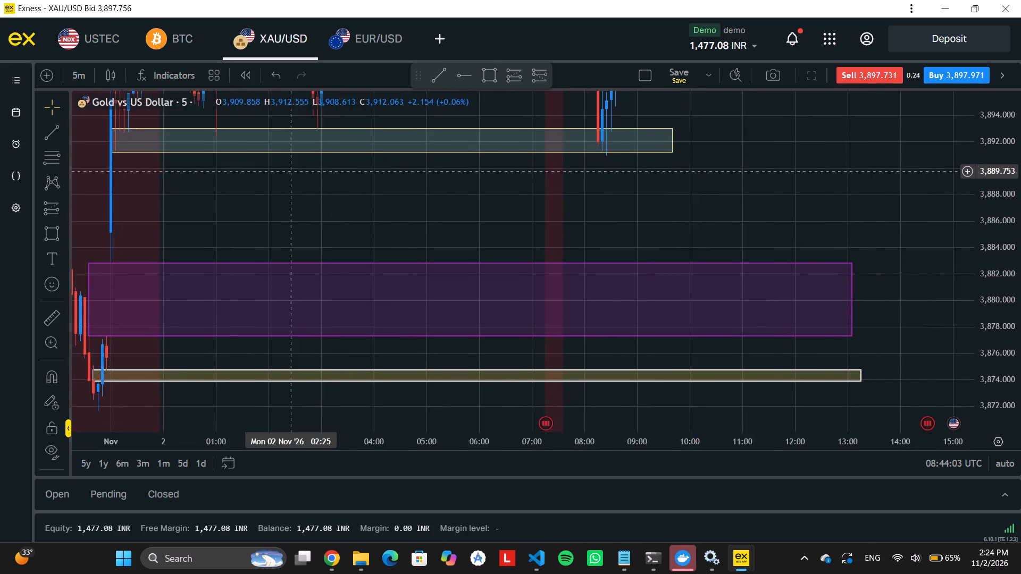
# Examine the marked zones against the recent price action on the gold 5-minute chart.
pyautogui.moveTo(278, 170); pyautogui.dragTo(268, 170)
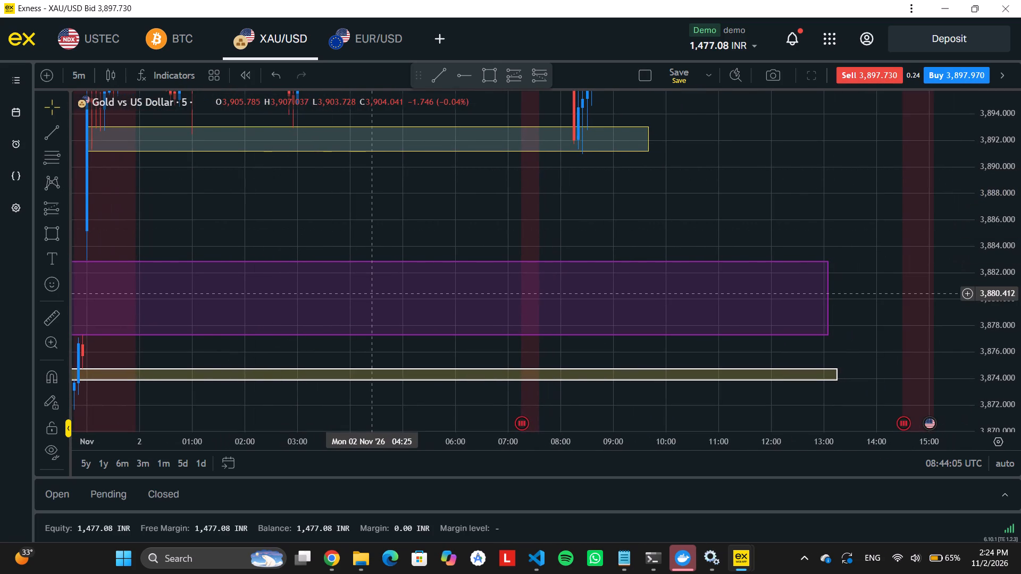
pyautogui.click(374, 293)
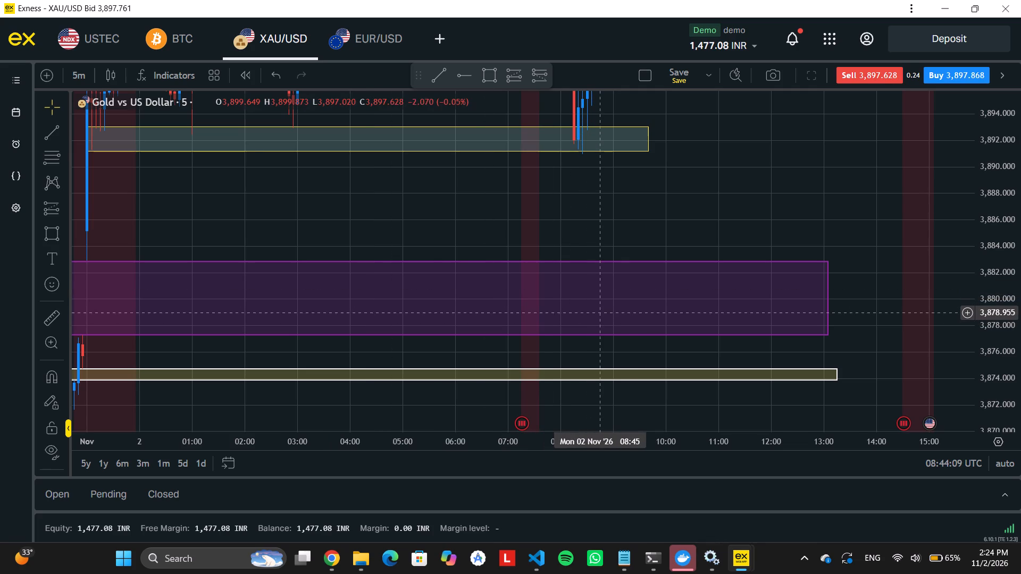
pyautogui.moveTo(325, 189); pyautogui.dragTo(348, 234)
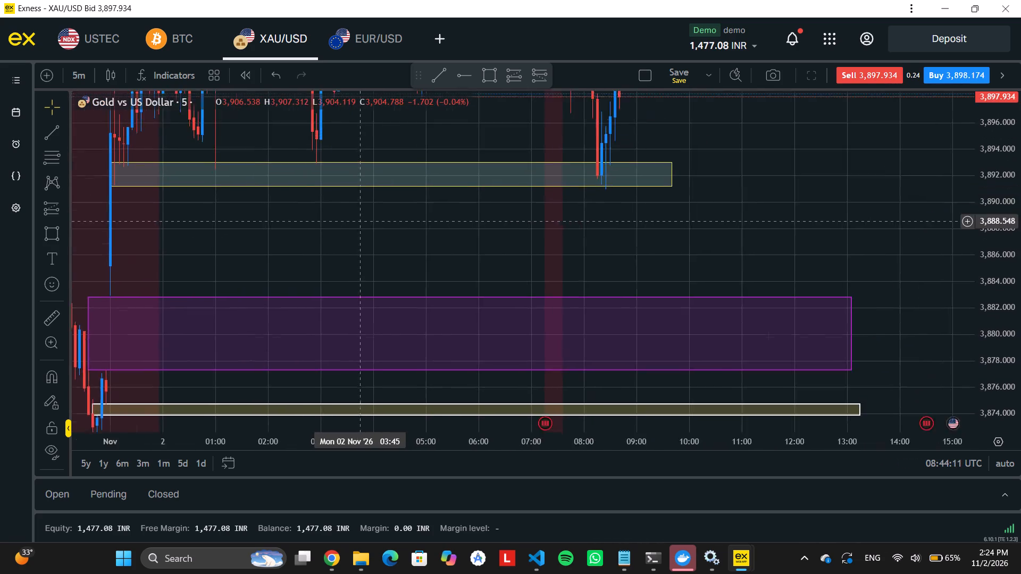
pyautogui.moveTo(348, 234); pyautogui.dragTo(317, 277)
pyautogui.moveTo(358, 307); pyautogui.dragTo(193, 419)
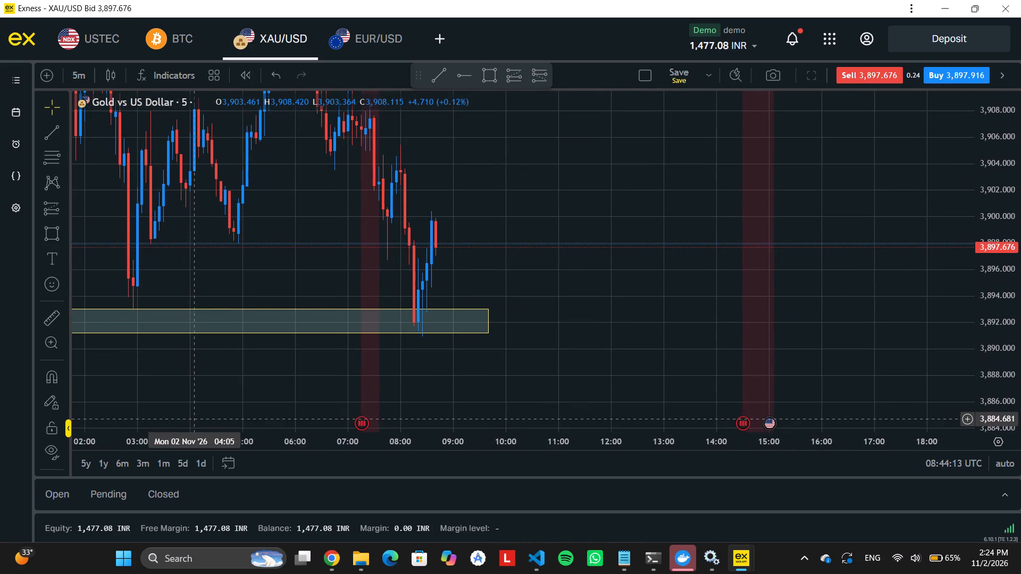
pyautogui.scroll(-1, 1019, 163)
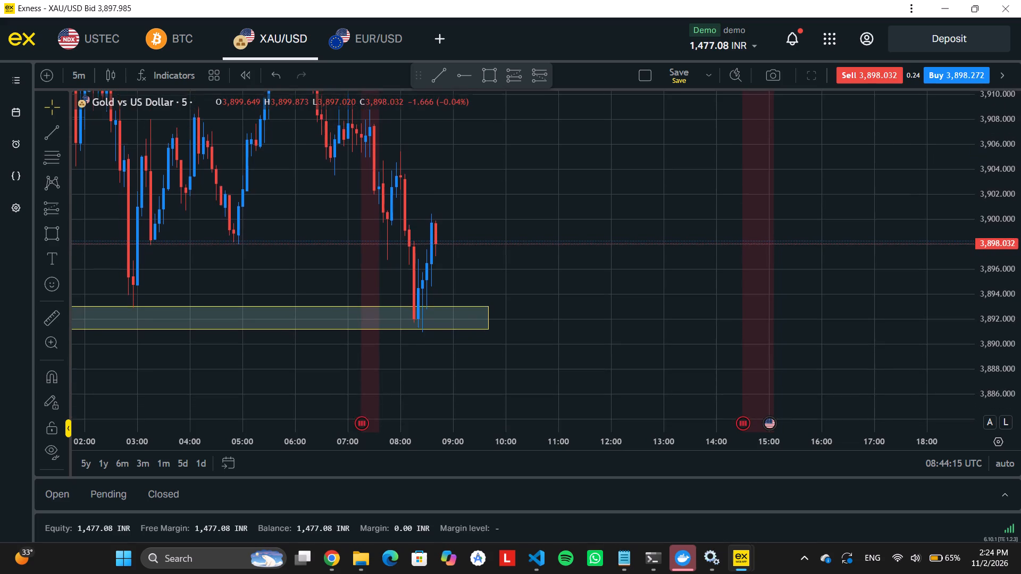
pyautogui.scroll(-4, 1019, 163)
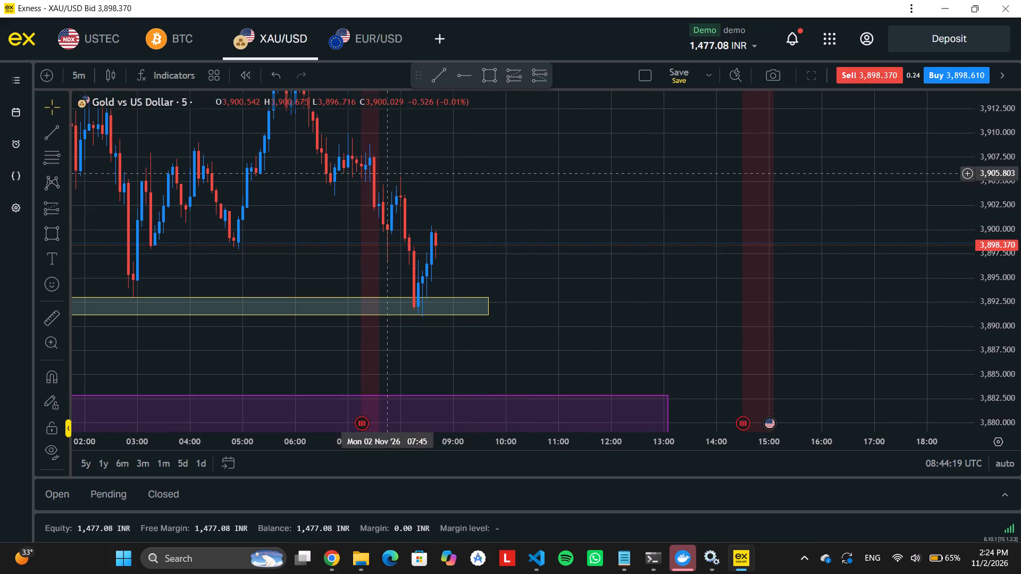
pyautogui.moveTo(460, 172); pyautogui.dragTo(455, 202)
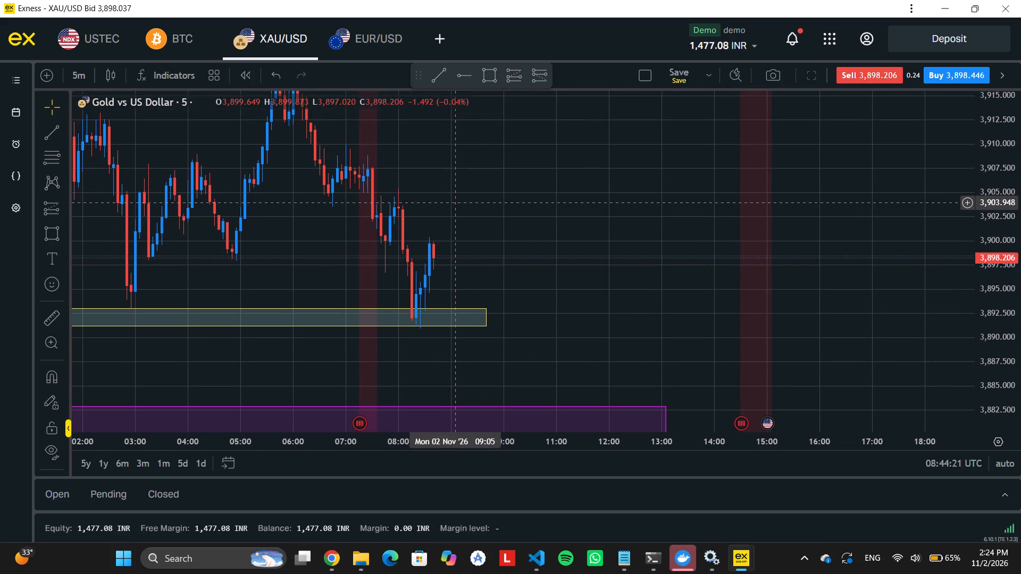
pyautogui.moveTo(455, 202); pyautogui.dragTo(484, 250)
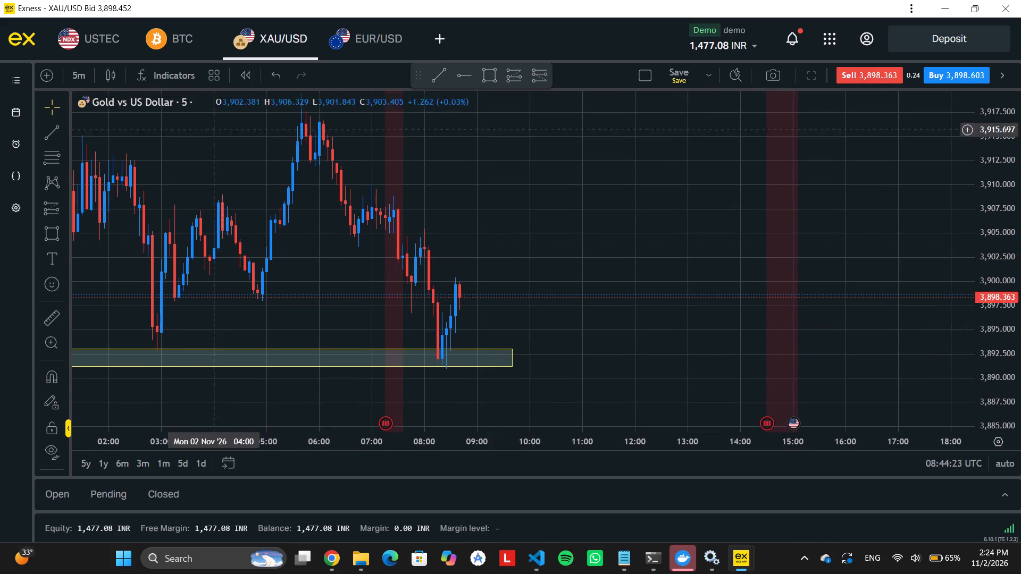
pyautogui.hscroll(-2, 80, 78)
# Switch the gold chart to the 15-minute interval.
pyautogui.click(80, 78)
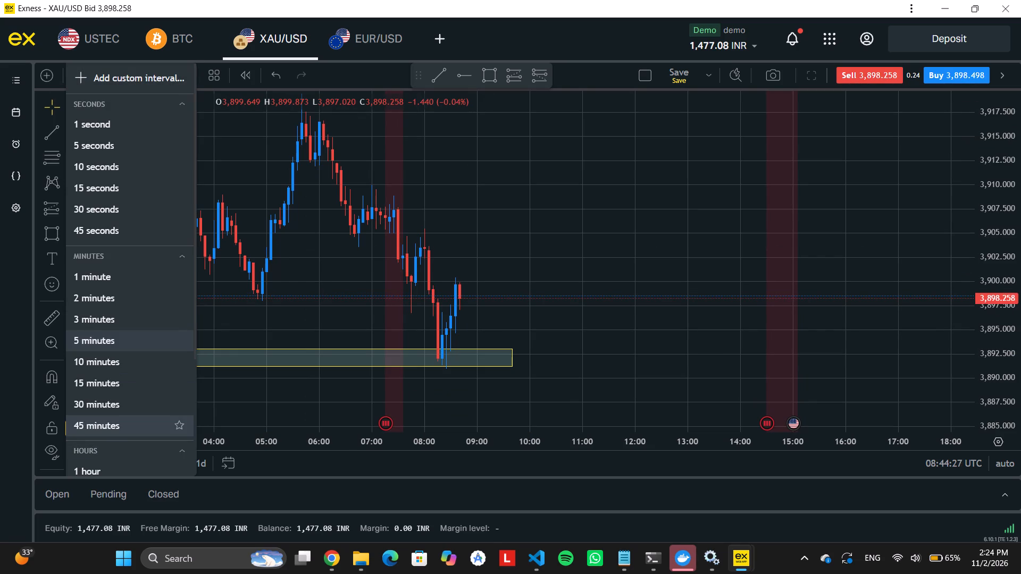
pyautogui.click(110, 383)
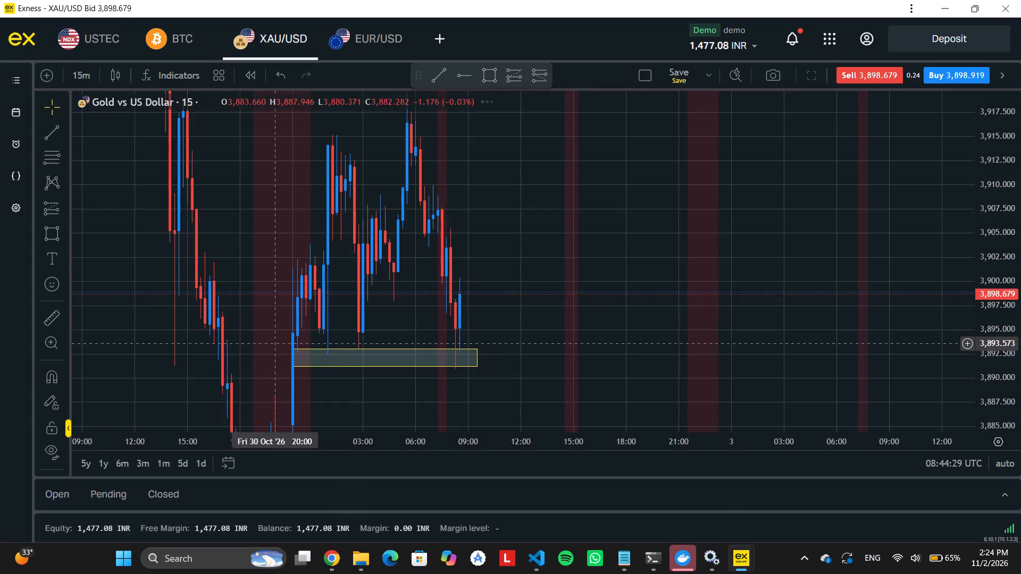
# Extend the end of the upper yellow-bordered rectangle to 2 Nov 13:30, just past the ends of the lower zones.
pyautogui.hscroll(1, 1003, 149)
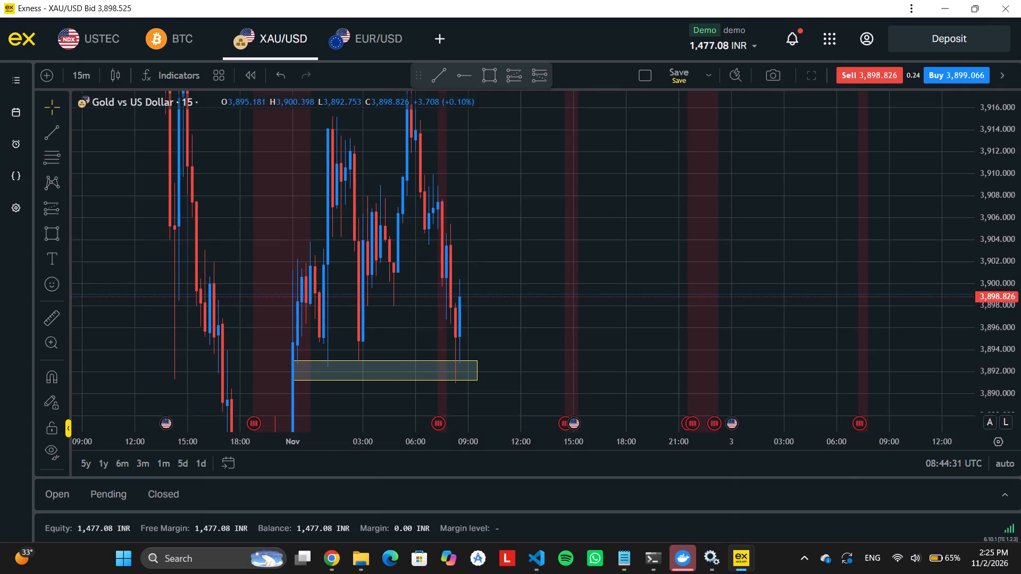
pyautogui.hscroll(1, 1003, 149)
pyautogui.scroll(-1, 1003, 149)
pyautogui.moveTo(507, 235); pyautogui.dragTo(574, 162)
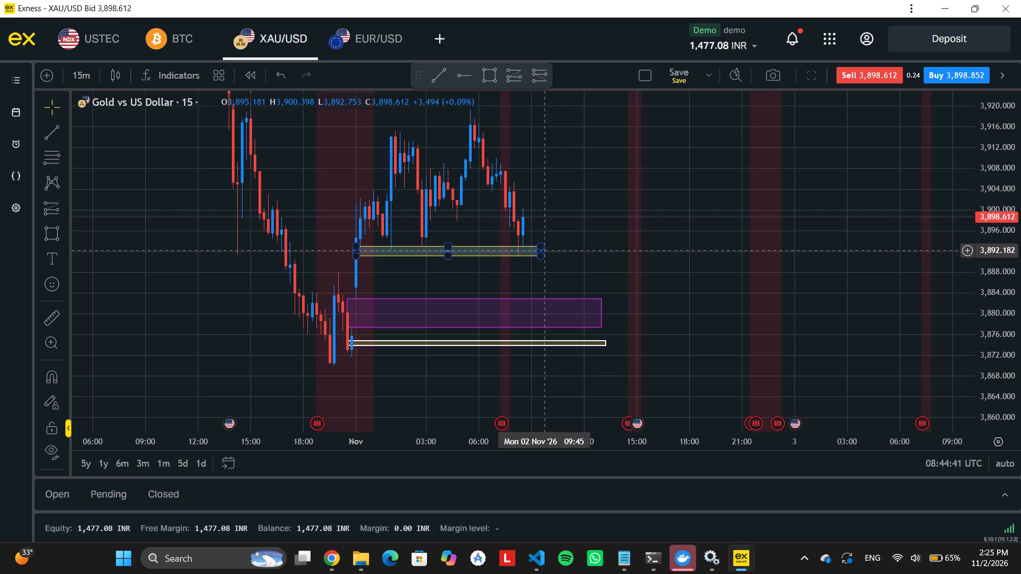
pyautogui.moveTo(545, 250); pyautogui.dragTo(611, 256)
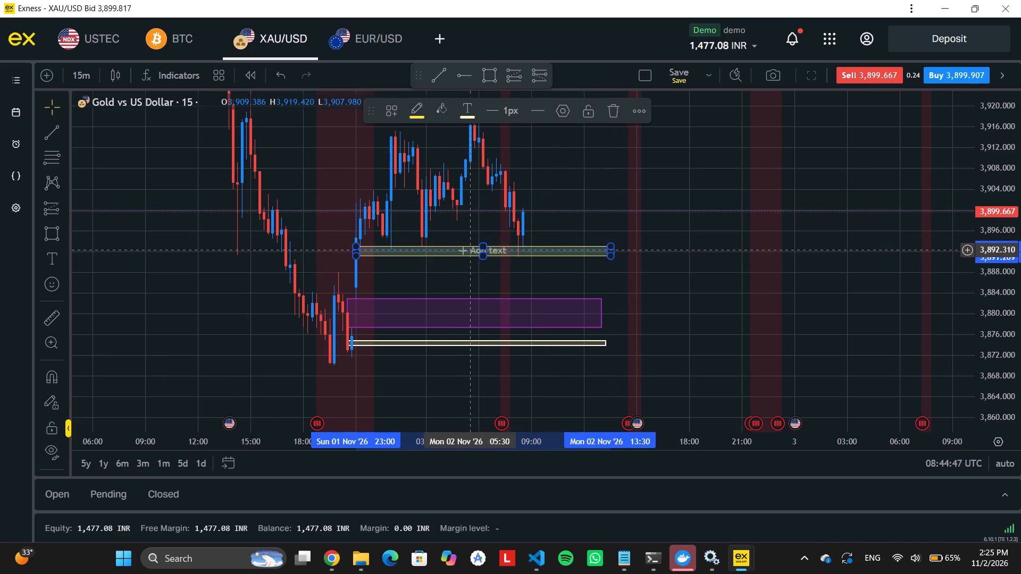
# Label the upper yellow-bordered rectangle with the text "demand".
pyautogui.click(470, 249)
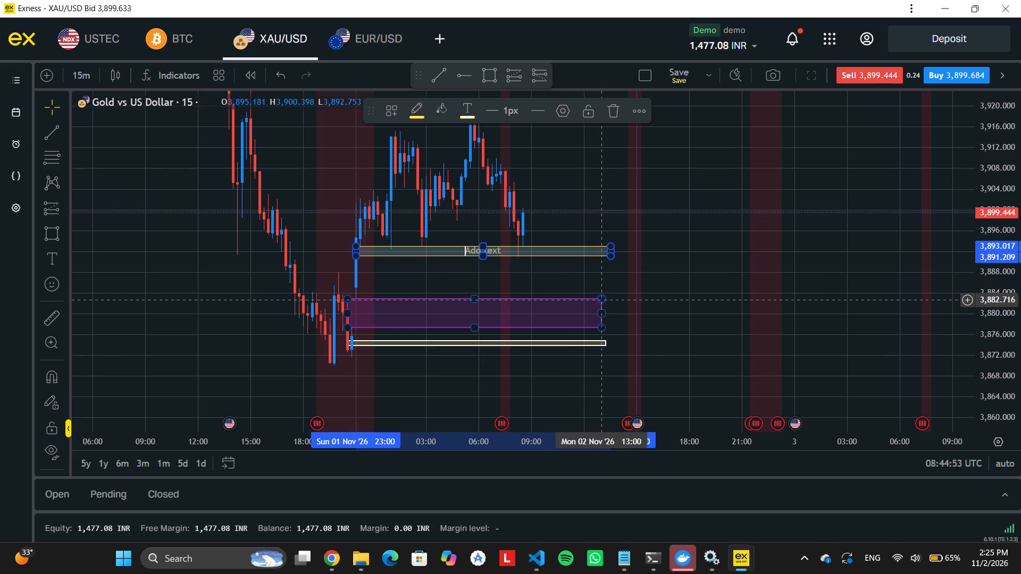
pyautogui.write('demand')
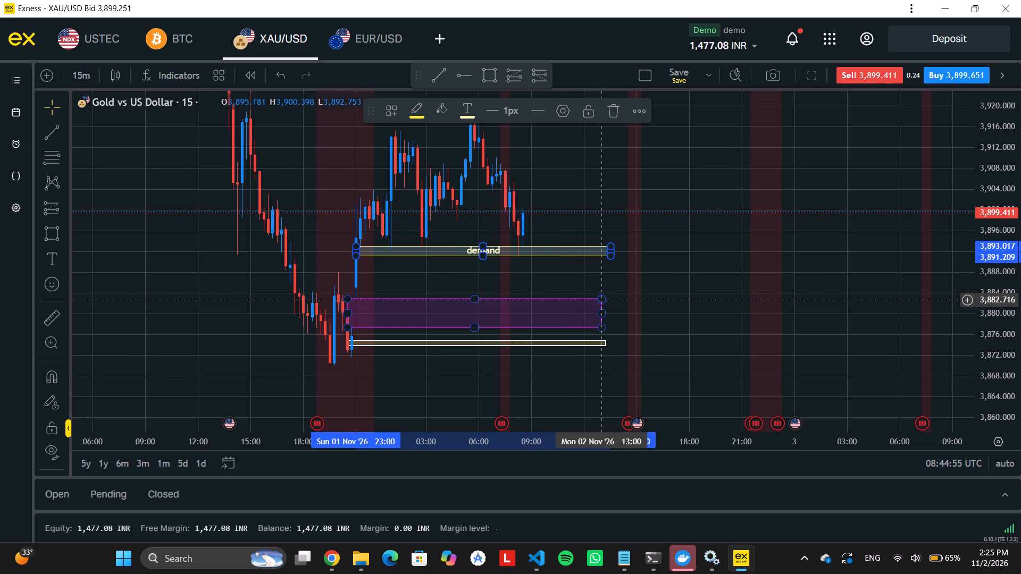
# Change the text label of the upper yellow-bordered rectangle to "internal liquidity", with a line break between the two words.
pyautogui.press('BackSpace')
pyautogui.press('BackSpace')
pyautogui.press('BackSpace')
pyautogui.press('BackSpace')
pyautogui.press('BackSpace')
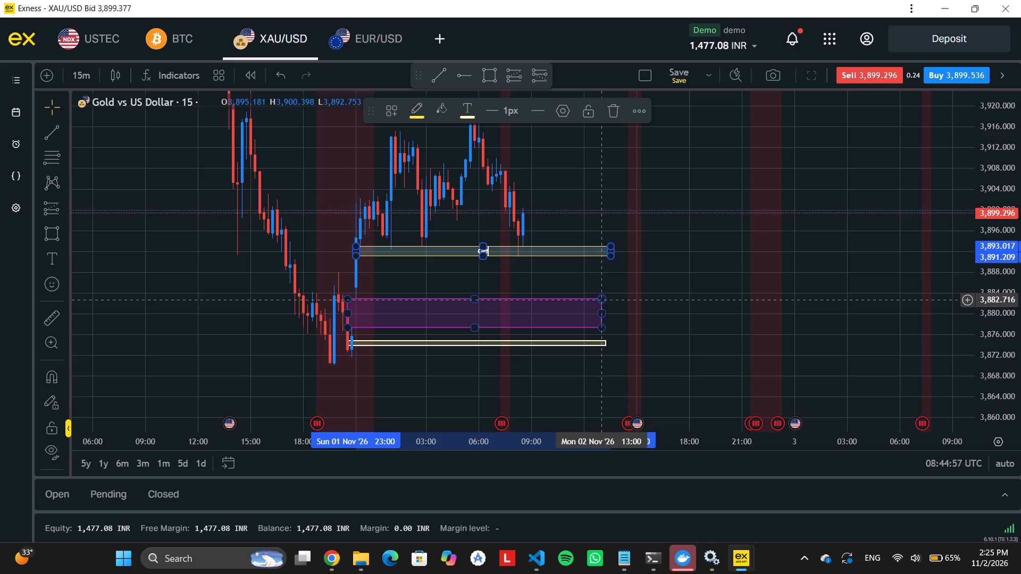
pyautogui.press('BackSpace')
pyautogui.write('liquidity')
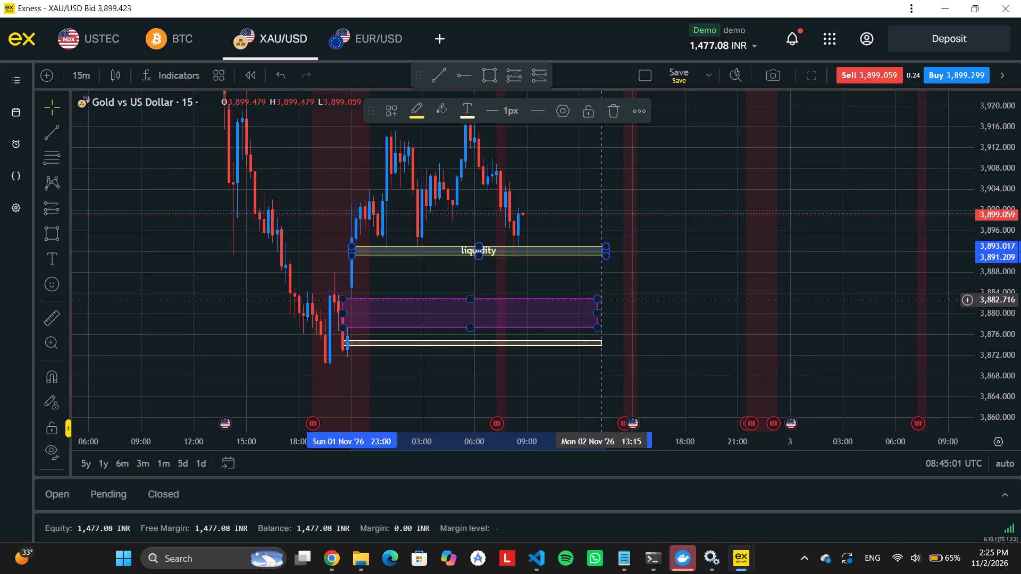
pyautogui.hotkey('ctrl', 'Left')
pyautogui.hotkey('ctrl', 'Left')
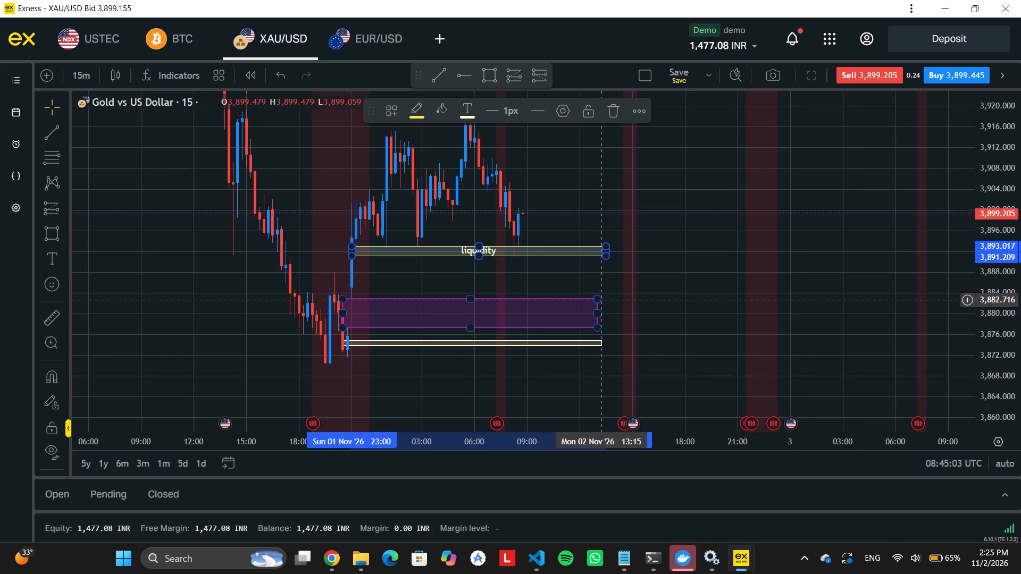
pyautogui.write('internal')
pyautogui.press('space')
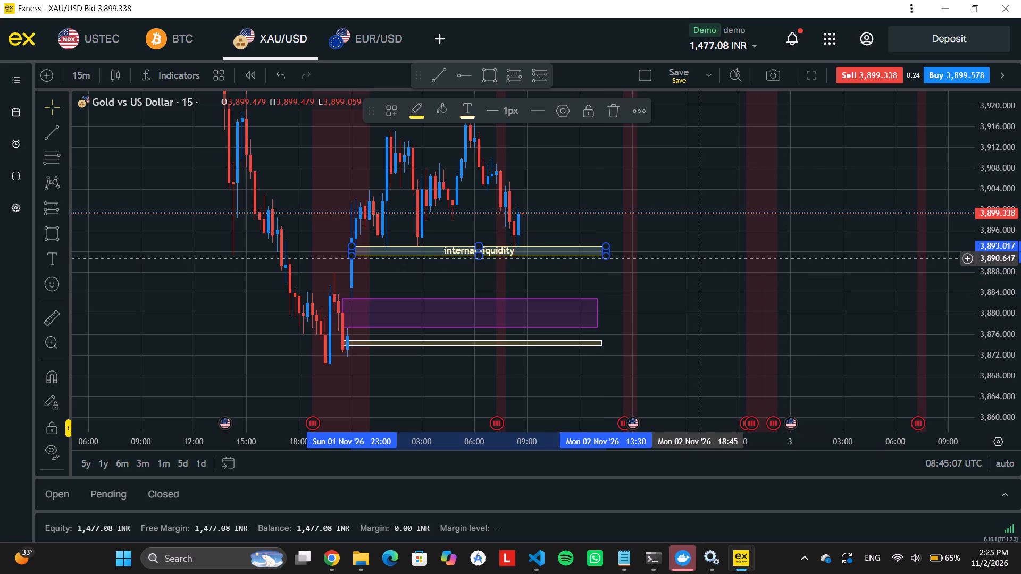
pyautogui.press('Return')
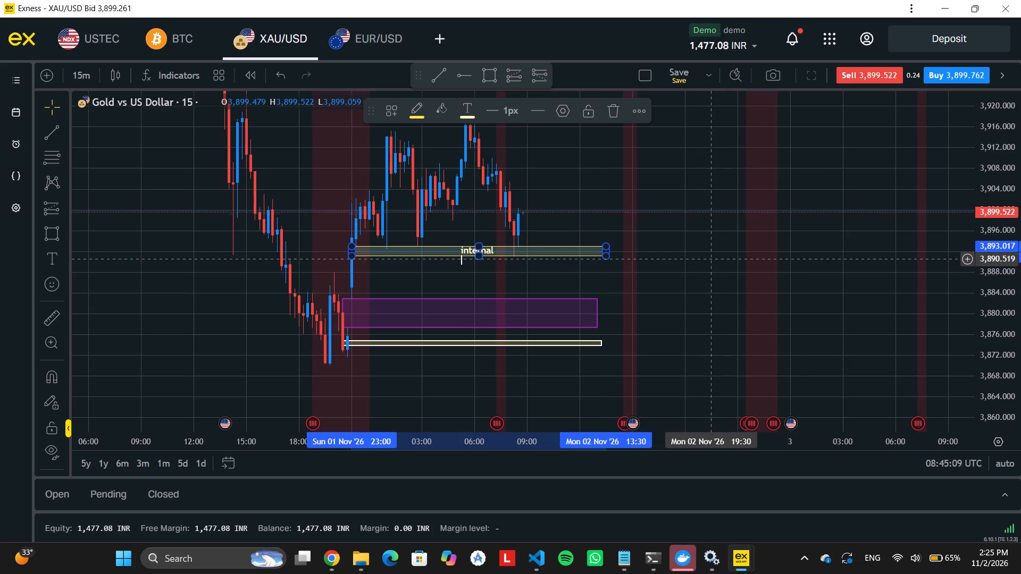
pyautogui.click(711, 259)
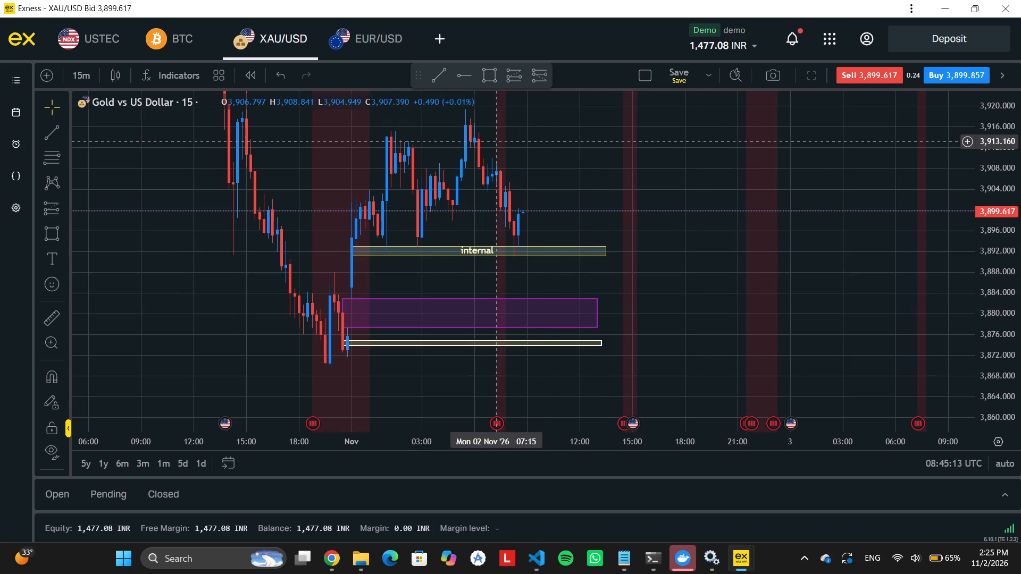
# Add the Moving Average Exponential indicator to the gold 15-minute chart twice.
pyautogui.moveTo(615, 130); pyautogui.dragTo(592, 231)
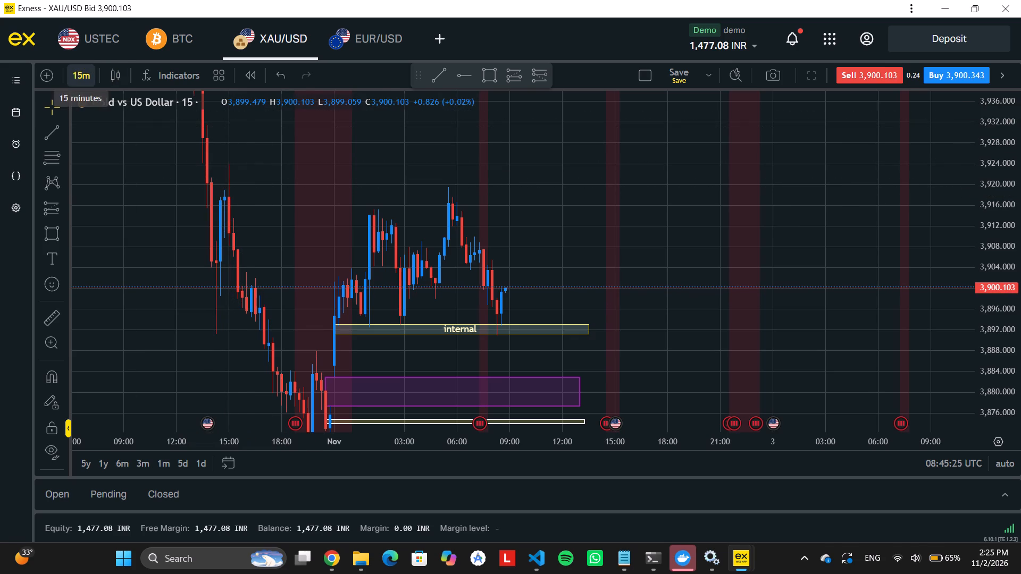
pyautogui.moveTo(248, 244); pyautogui.dragTo(131, 169)
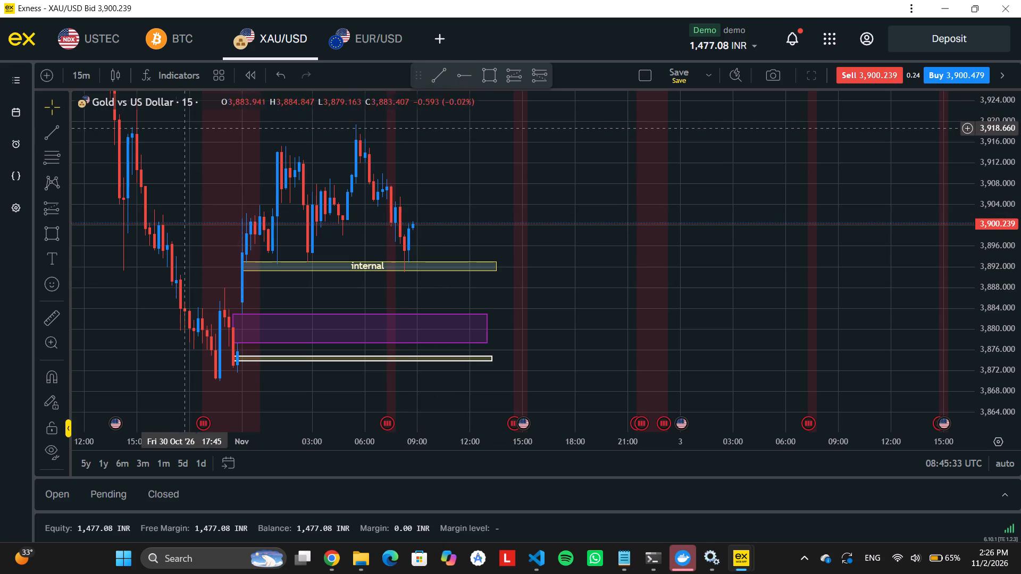
pyautogui.click(160, 76)
pyautogui.click(431, 139)
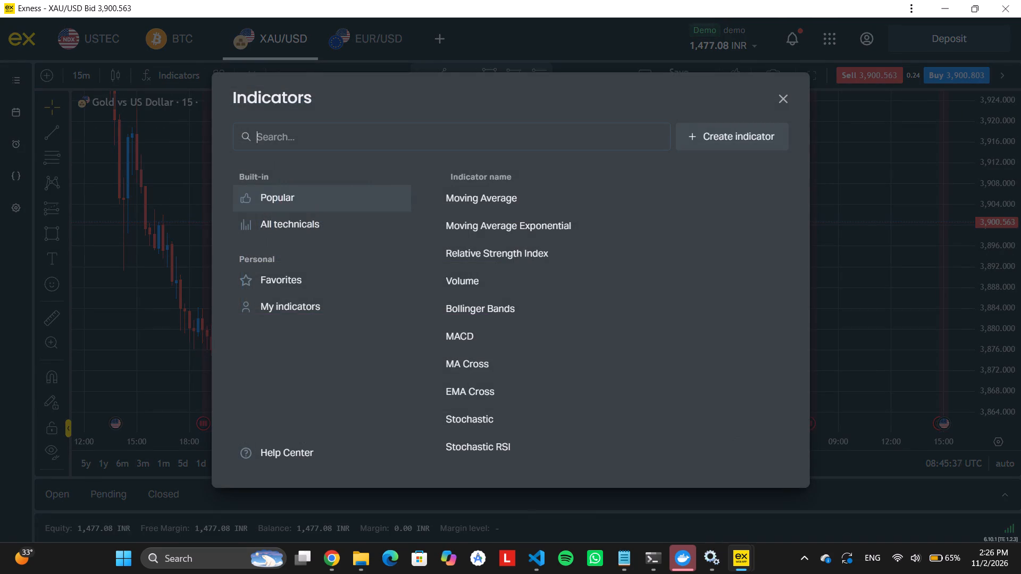
pyautogui.write('emam')
pyautogui.press('BackSpace')
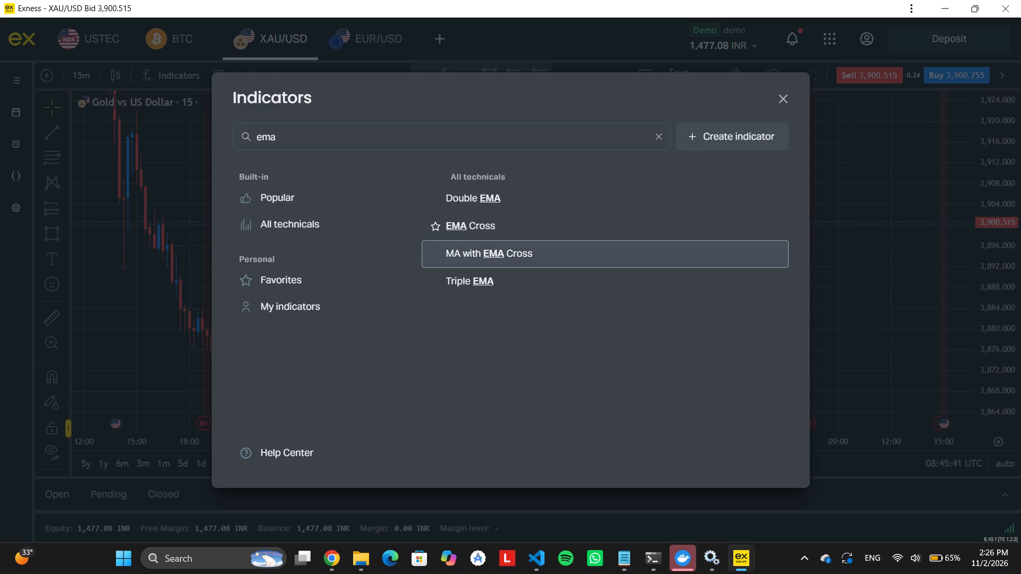
pyautogui.press('BackSpace')
pyautogui.press('BackSpace')
pyautogui.press('BackSpace')
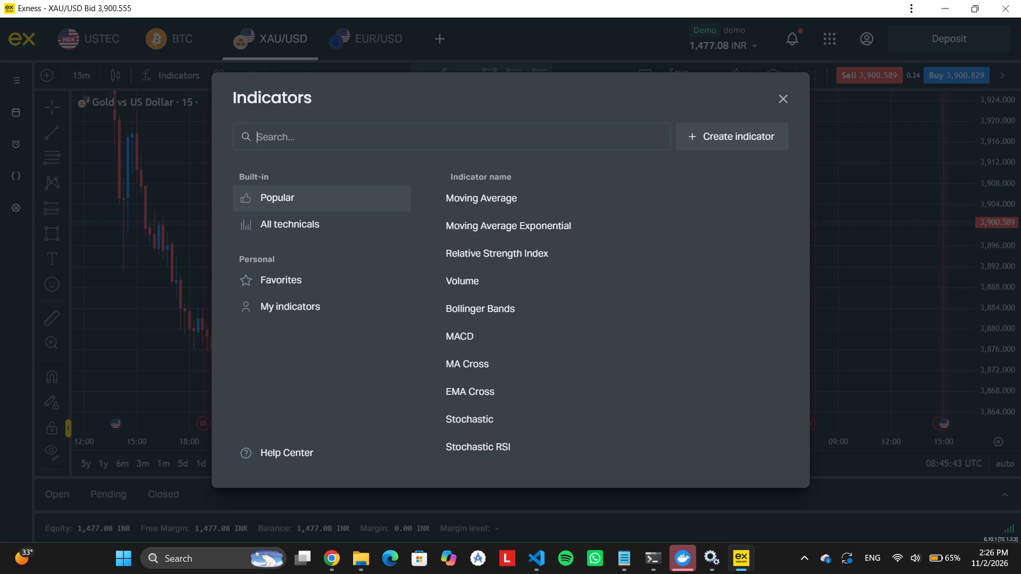
pyautogui.click(594, 215)
pyautogui.click(594, 215)
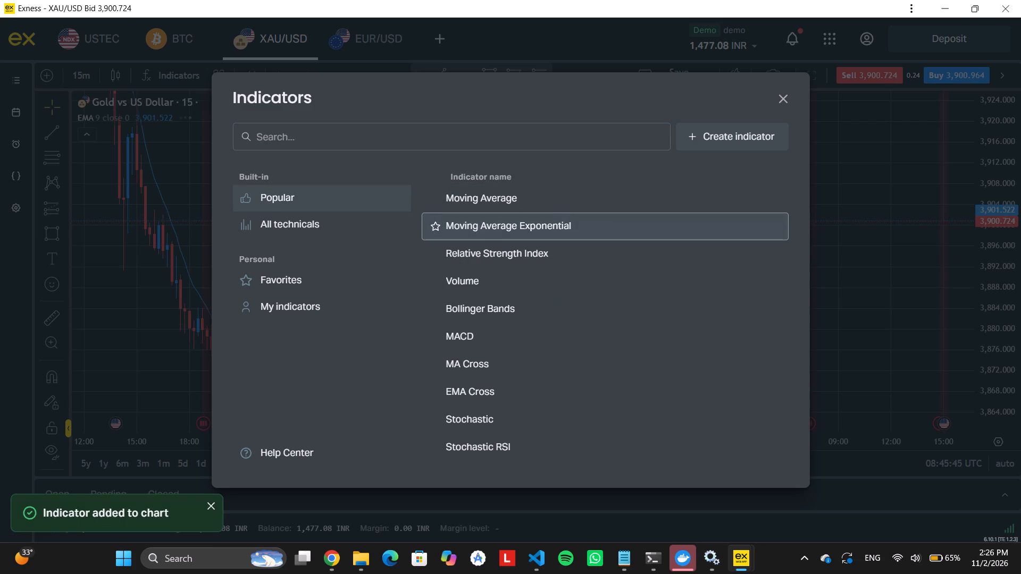
pyautogui.click(788, 114)
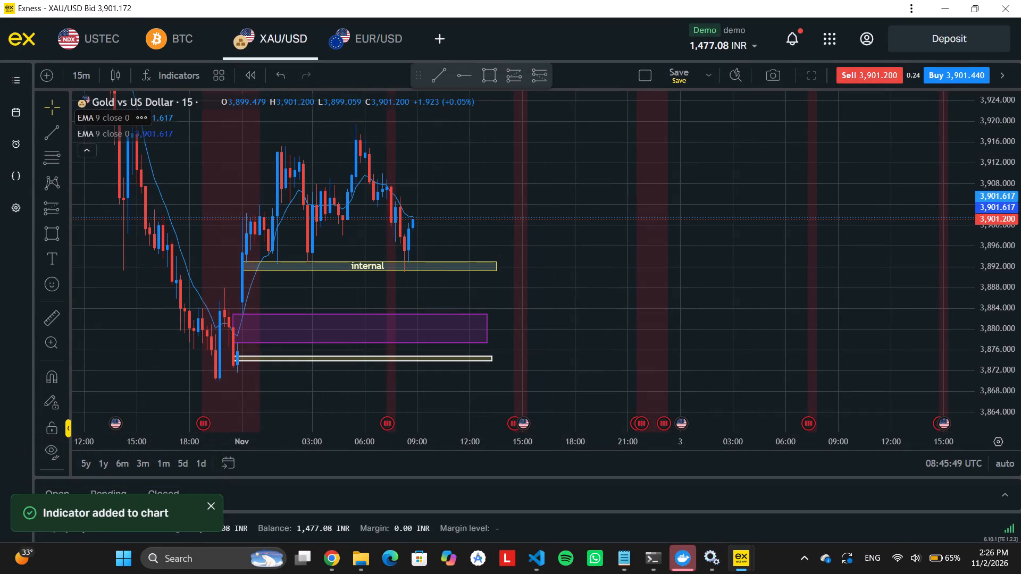
# Set the length of the second EMA indicator to 200.
pyautogui.click(115, 136)
pyautogui.click(141, 133)
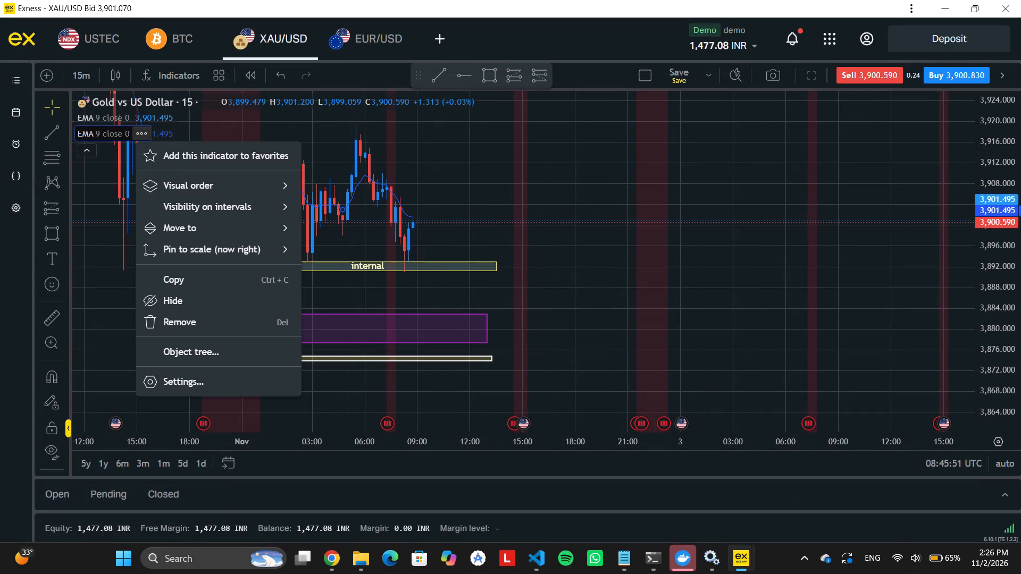
pyautogui.click(221, 376)
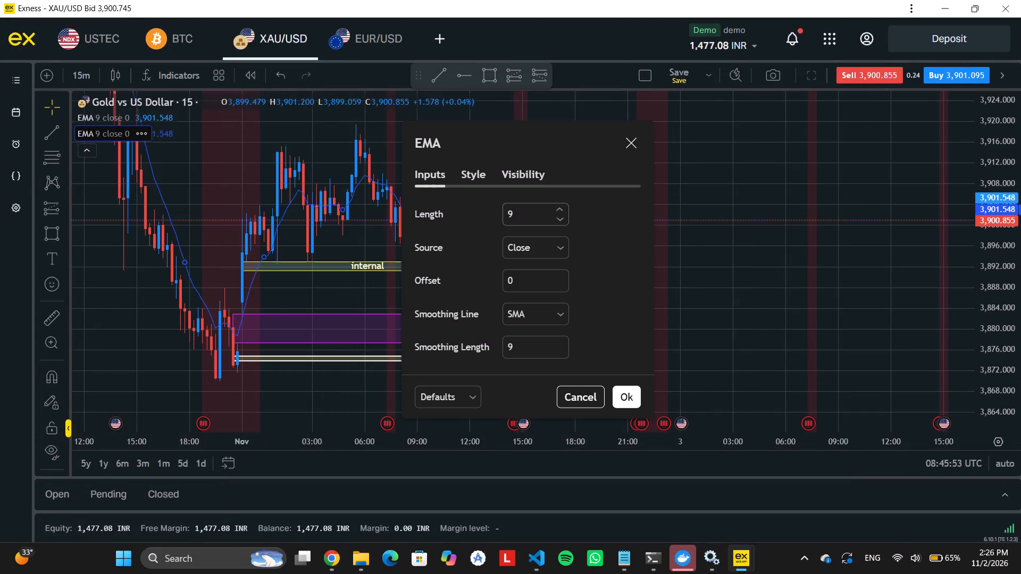
pyautogui.click(537, 212)
pyautogui.press('BackSpace')
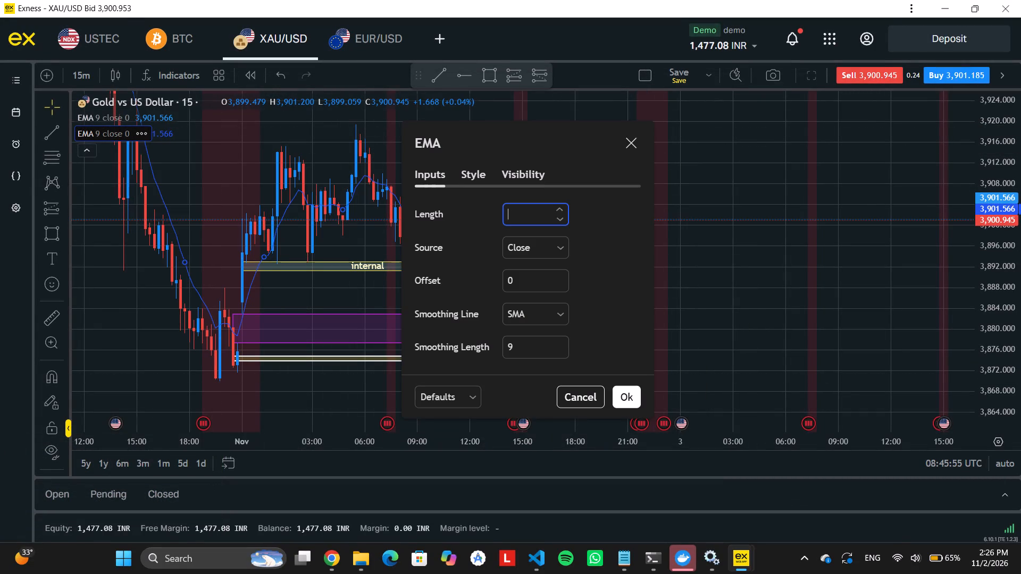
pyautogui.press('Down')
pyautogui.press('Insert')
pyautogui.press('Insert')
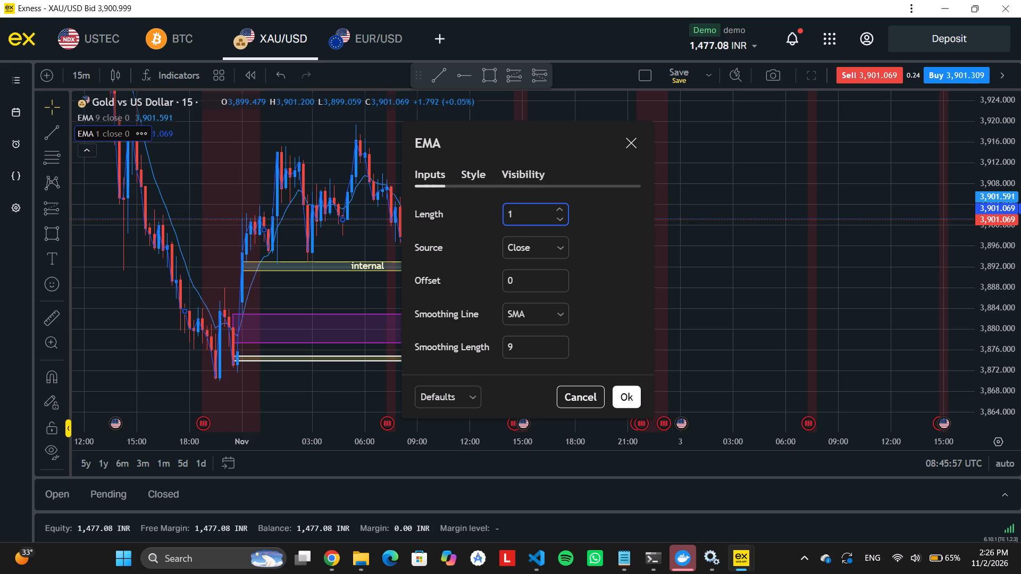
pyautogui.press('BackSpace')
pyautogui.press('Down')
pyautogui.press('Insert')
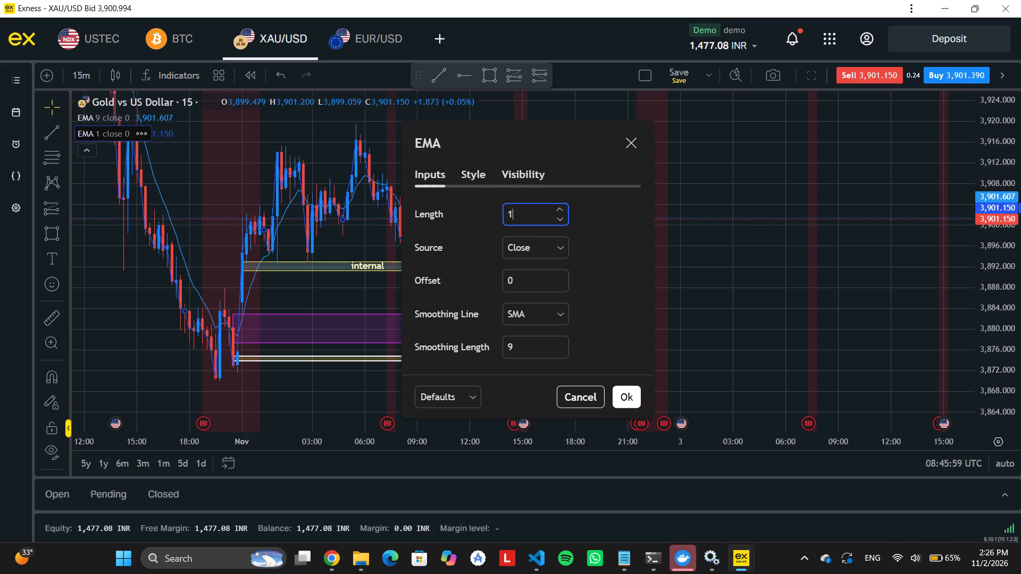
pyautogui.press('Insert')
pyautogui.write('200')
pyautogui.press('Return')
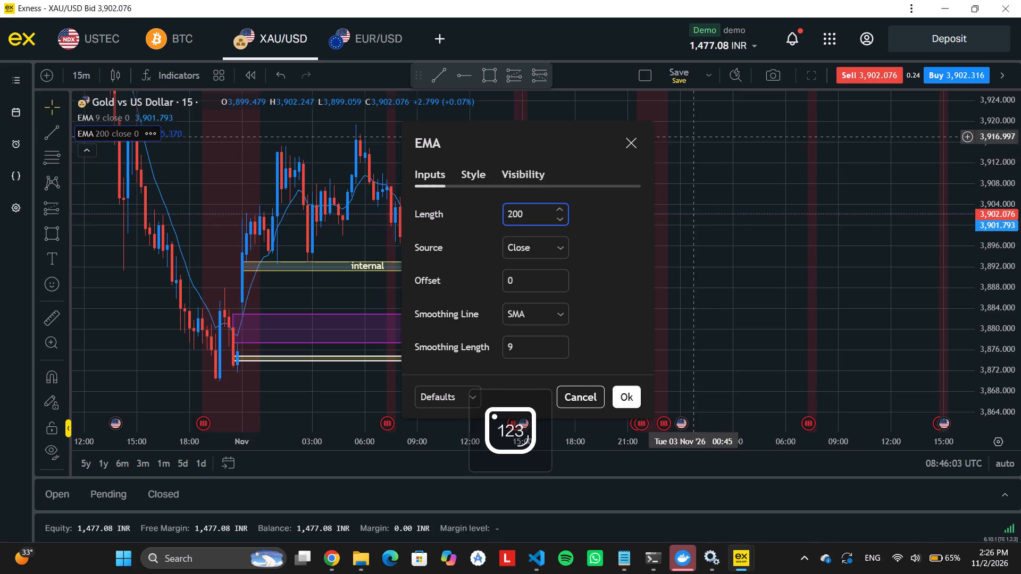
pyautogui.click(635, 393)
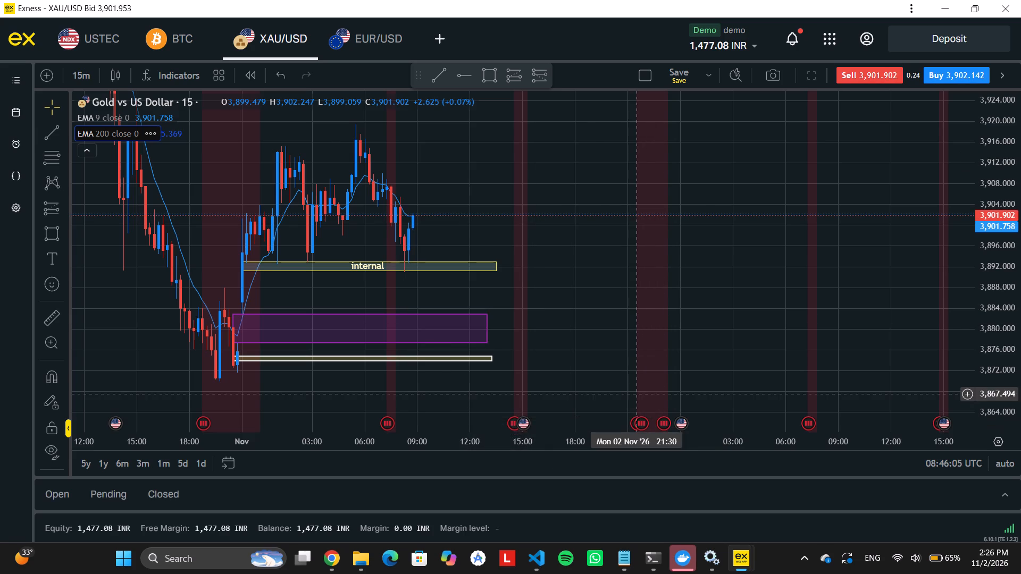
# Add the Volume and Relative Strength Index indicators to the gold chart.
pyautogui.moveTo(627, 137); pyautogui.dragTo(743, 331)
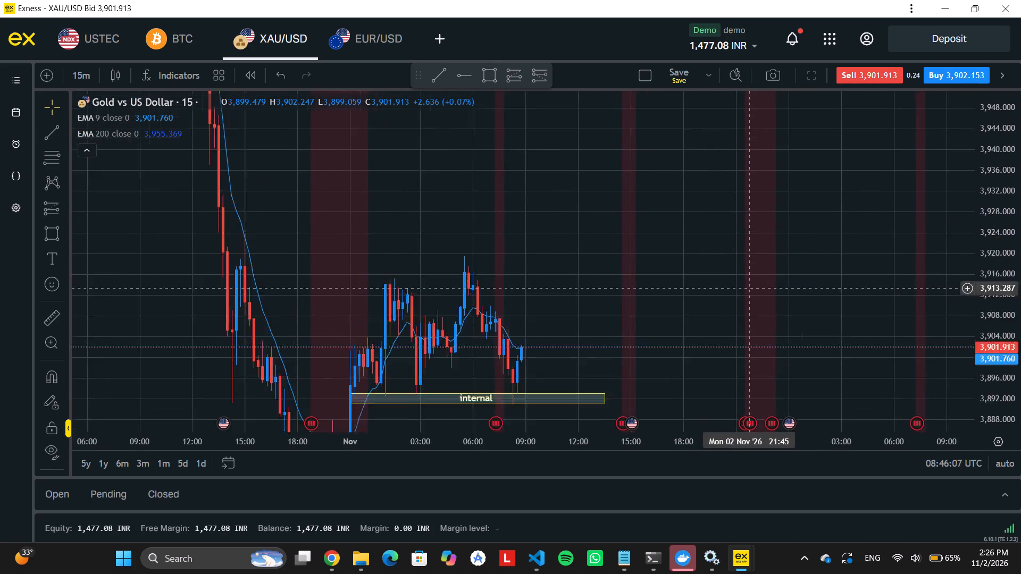
pyautogui.moveTo(743, 331); pyautogui.dragTo(639, 225)
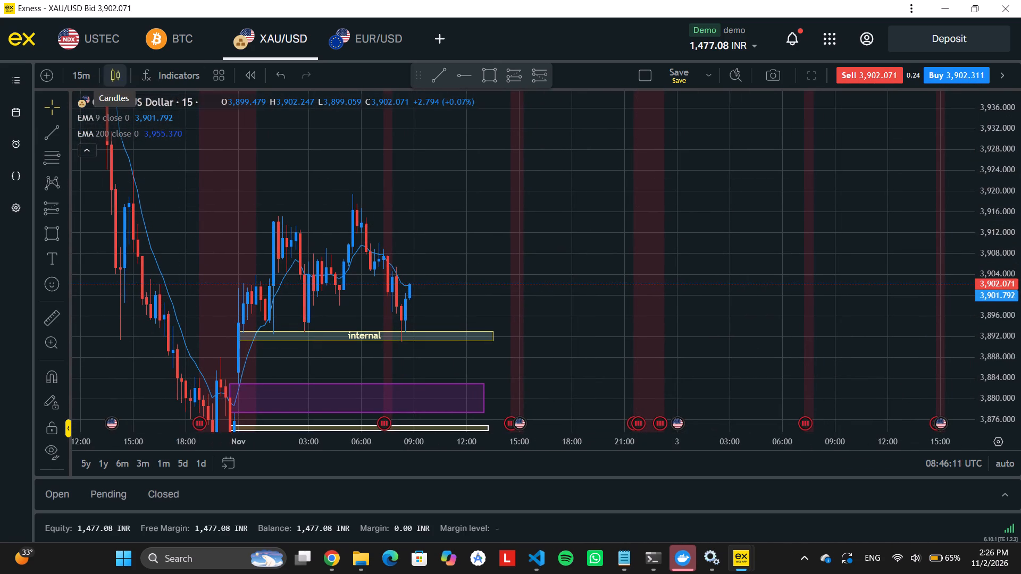
pyautogui.click(148, 72)
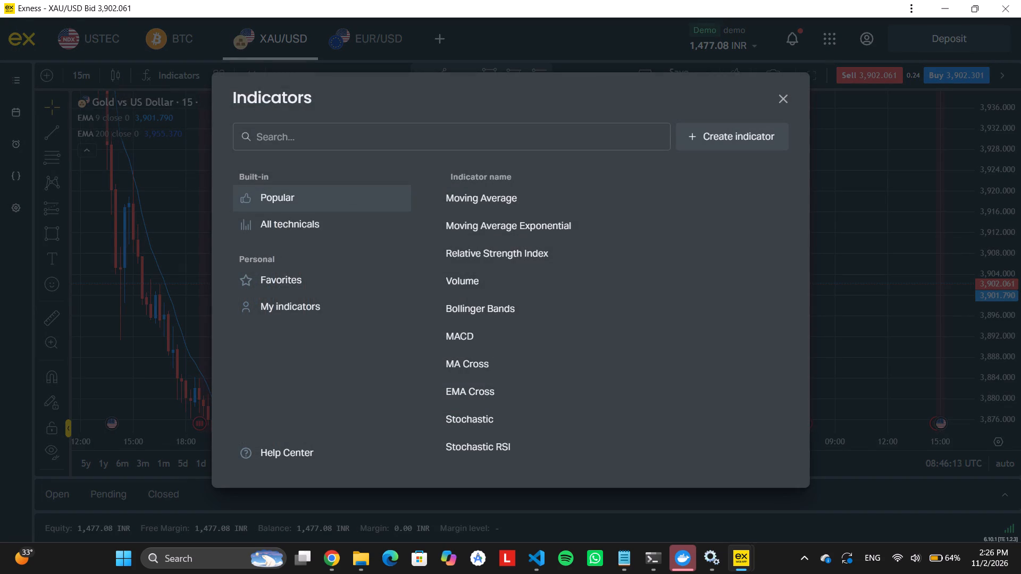
pyautogui.write('rsi')
pyautogui.click(291, 131)
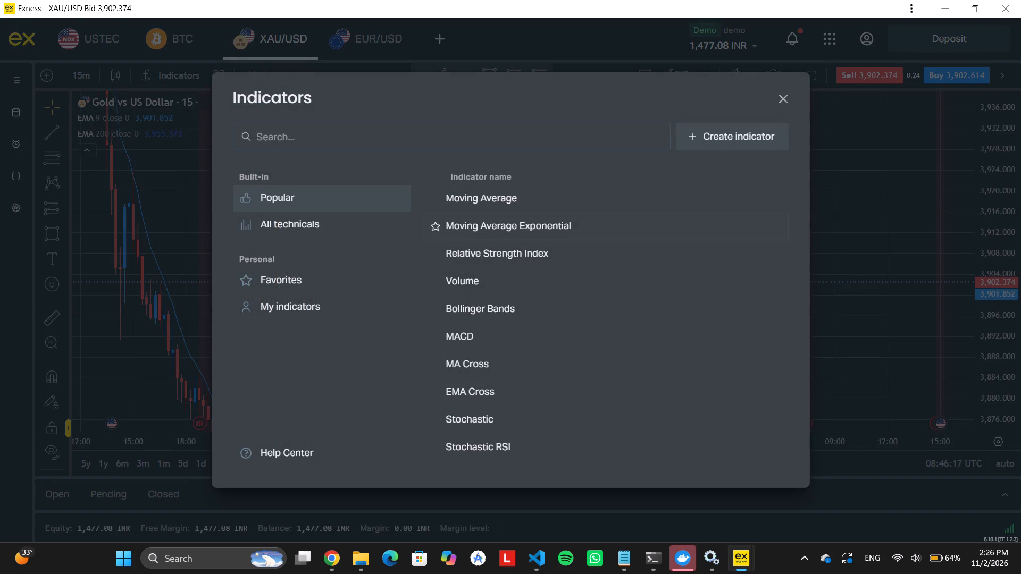
pyautogui.click(467, 273)
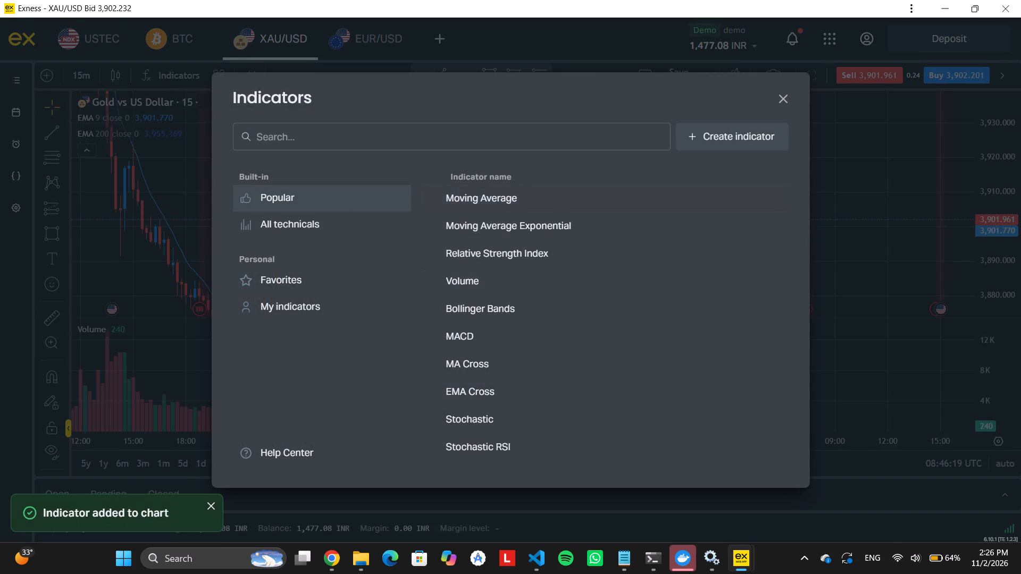
pyautogui.click(485, 246)
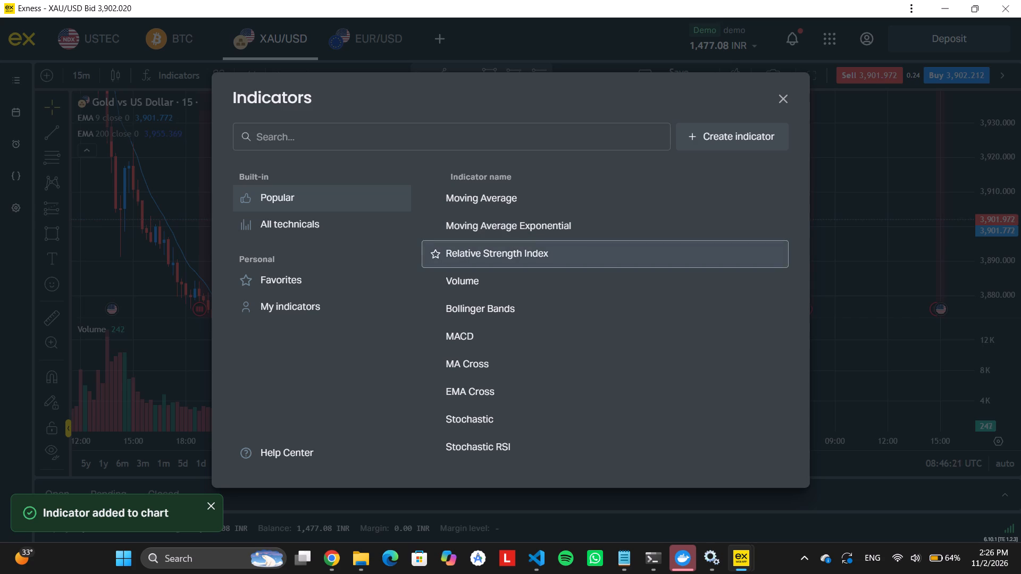
pyautogui.click(777, 92)
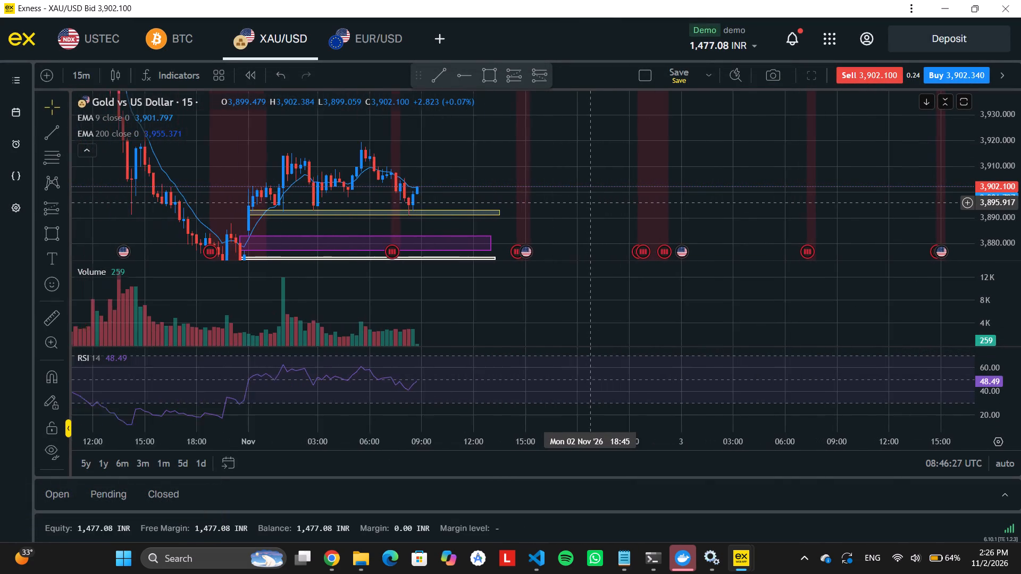
# Resize the chart panes, making the price pane taller and shrinking the RSI pane in favour of the Volume pane.
pyautogui.moveTo(589, 202); pyautogui.dragTo(673, 222)
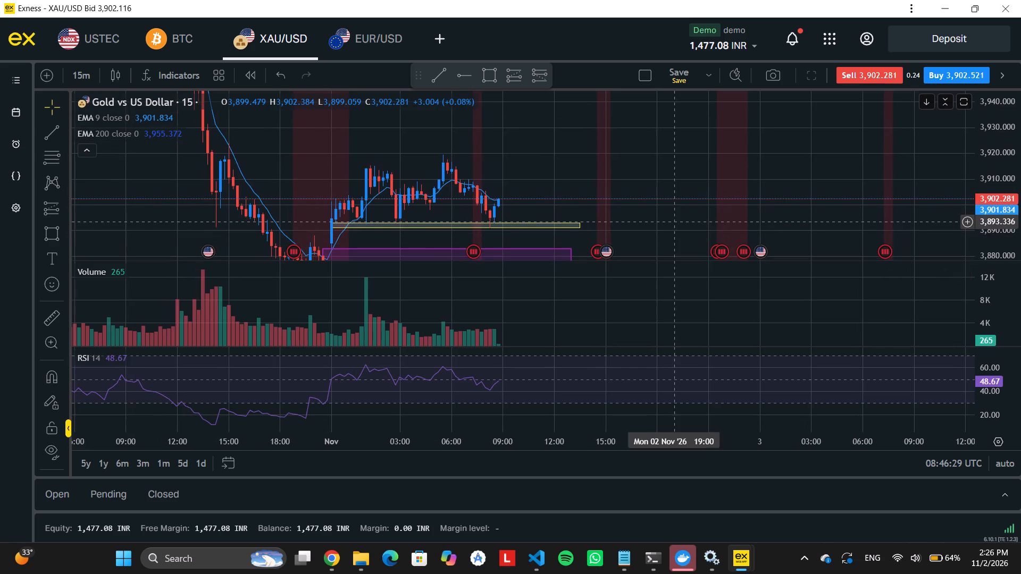
pyautogui.moveTo(568, 260); pyautogui.dragTo(562, 311)
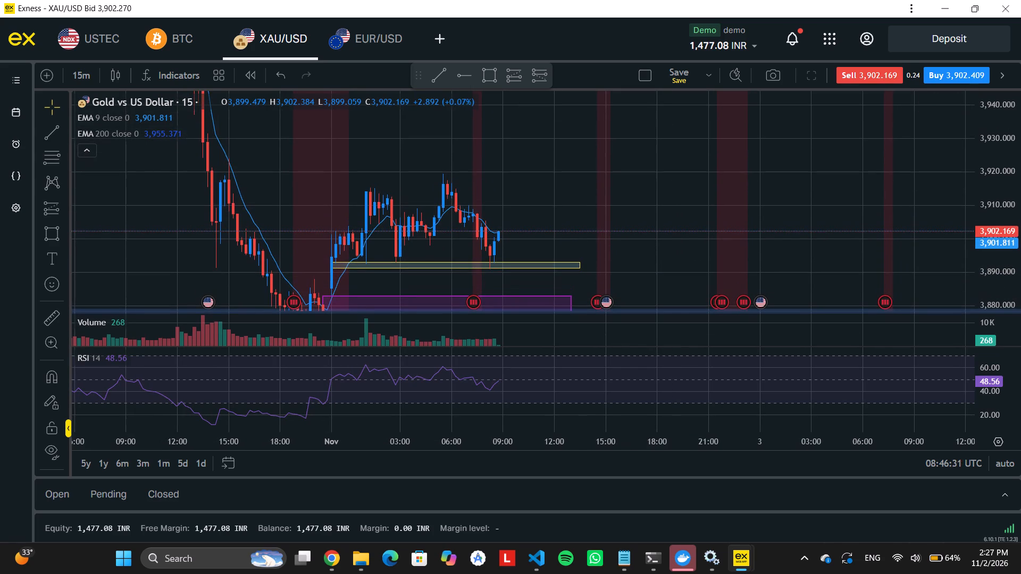
pyautogui.moveTo(562, 311); pyautogui.dragTo(566, 300)
pyautogui.moveTo(565, 233); pyautogui.dragTo(580, 213)
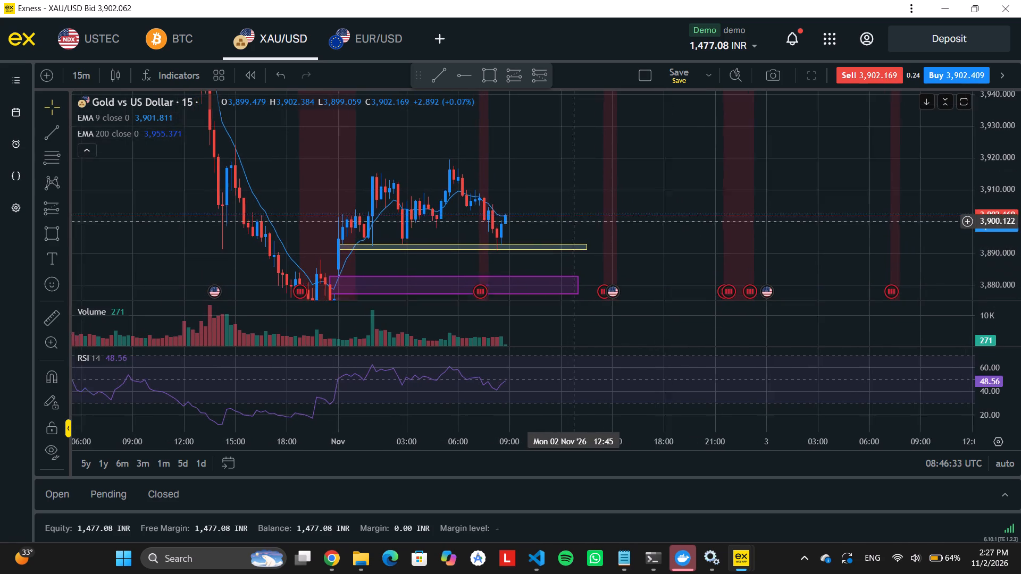
pyautogui.moveTo(580, 213); pyautogui.dragTo(600, 182)
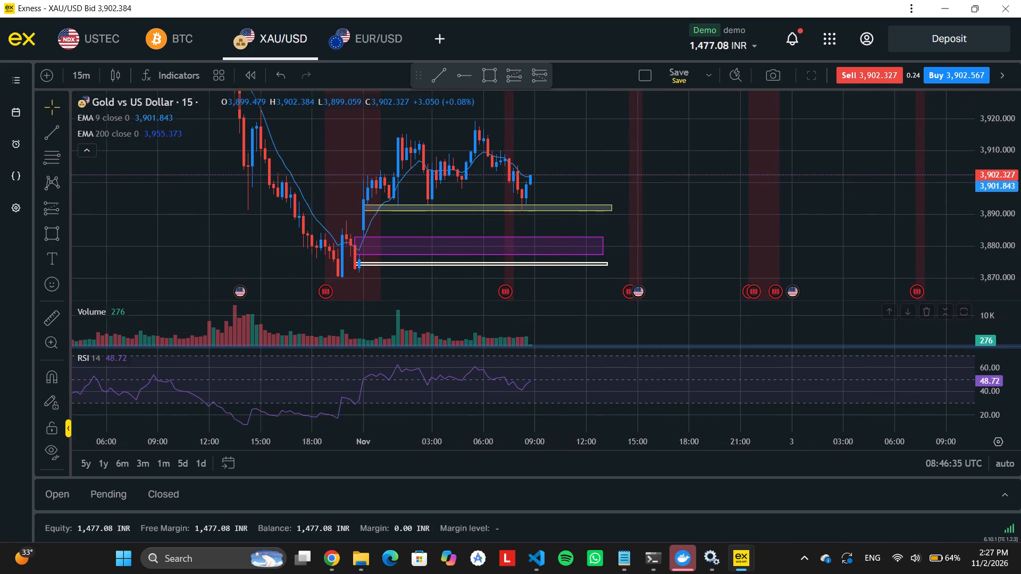
pyautogui.moveTo(515, 344); pyautogui.dragTo(514, 373)
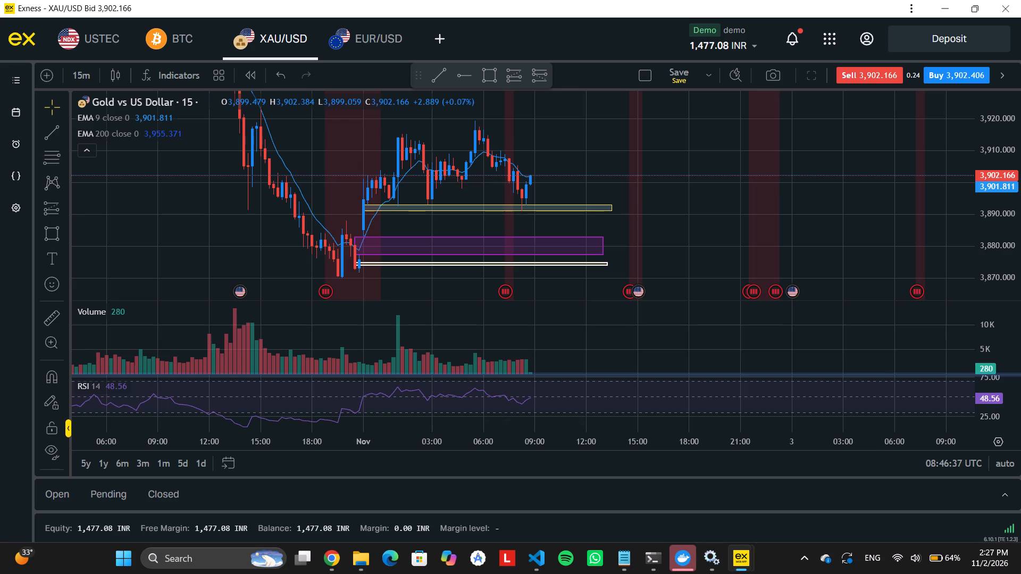
pyautogui.scroll(1, 1002, 393)
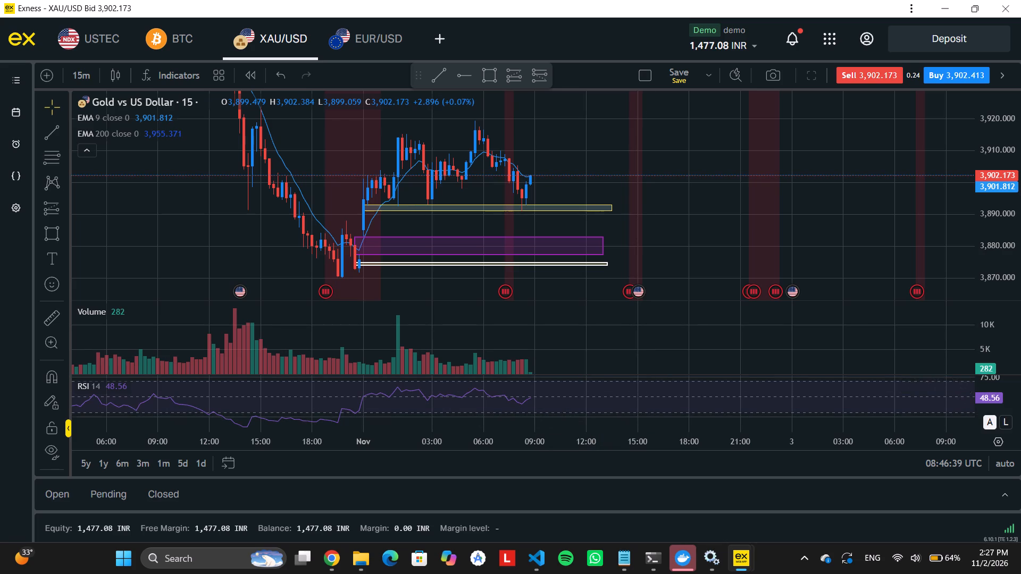
pyautogui.scroll(1, 1002, 393)
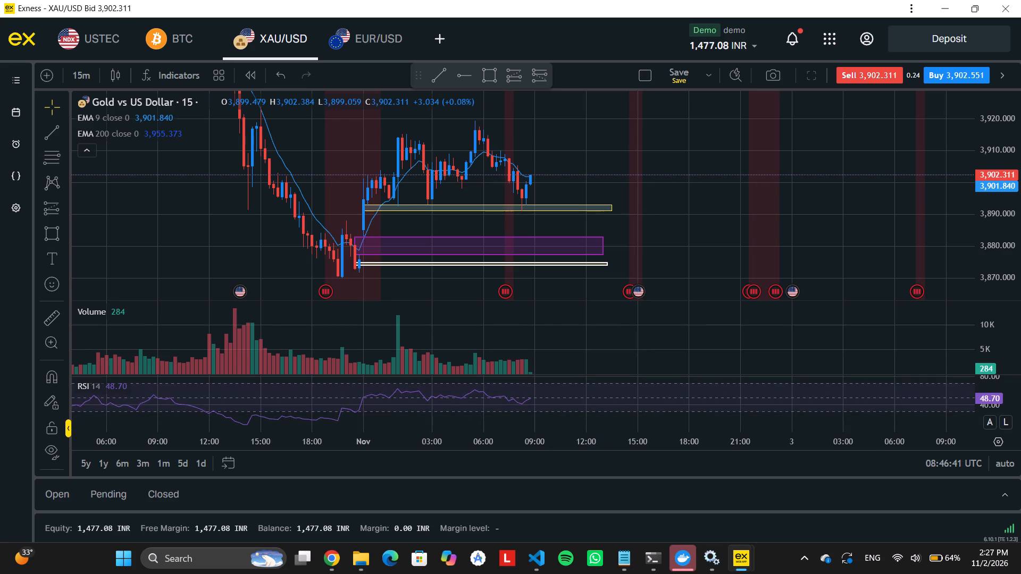
# Enlarge the price pane of the gold chart by shrinking the Volume pane beneath it.
pyautogui.scroll(1, 1002, 393)
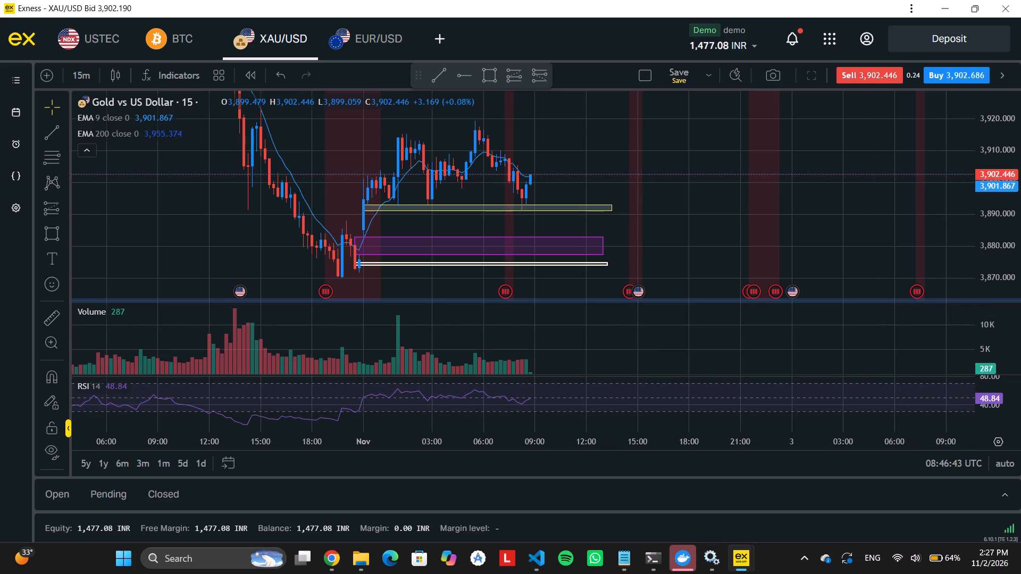
pyautogui.moveTo(848, 302); pyautogui.dragTo(853, 333)
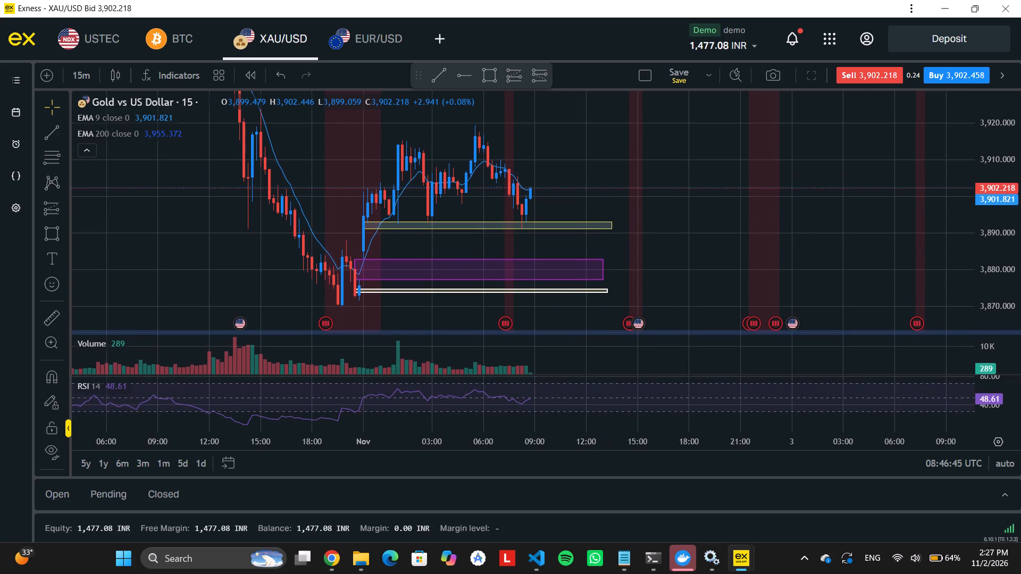
pyautogui.moveTo(853, 333); pyautogui.dragTo(853, 333)
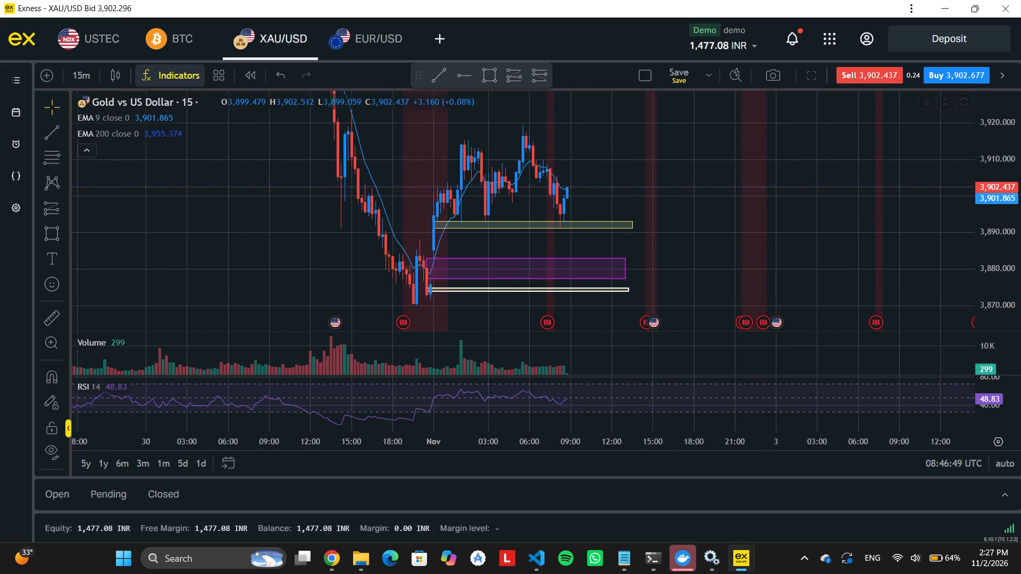
# Review the Volume indicator's input, visibility and style settings, leaving them as they are.
pyautogui.click(157, 75)
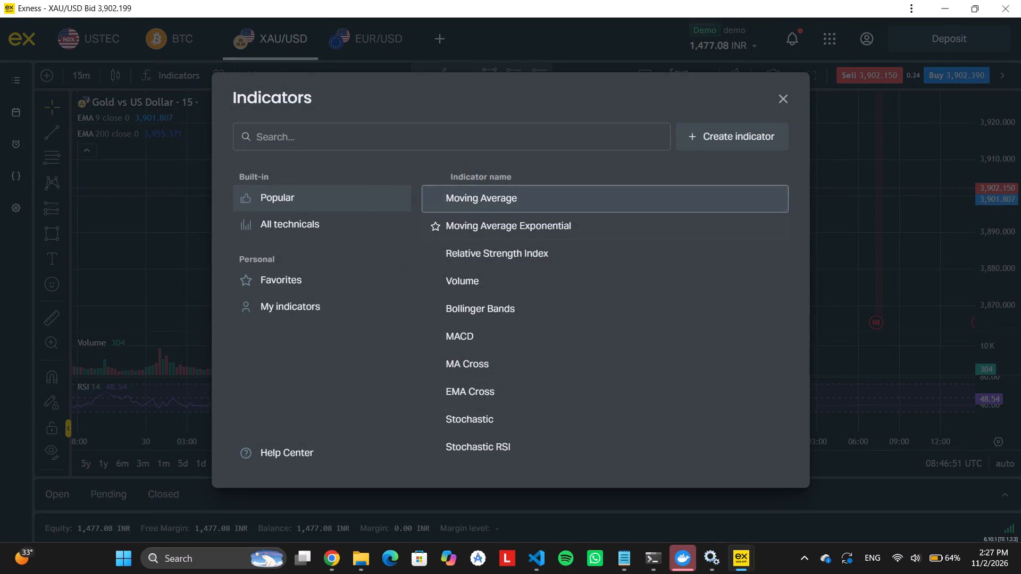
pyautogui.click(769, 91)
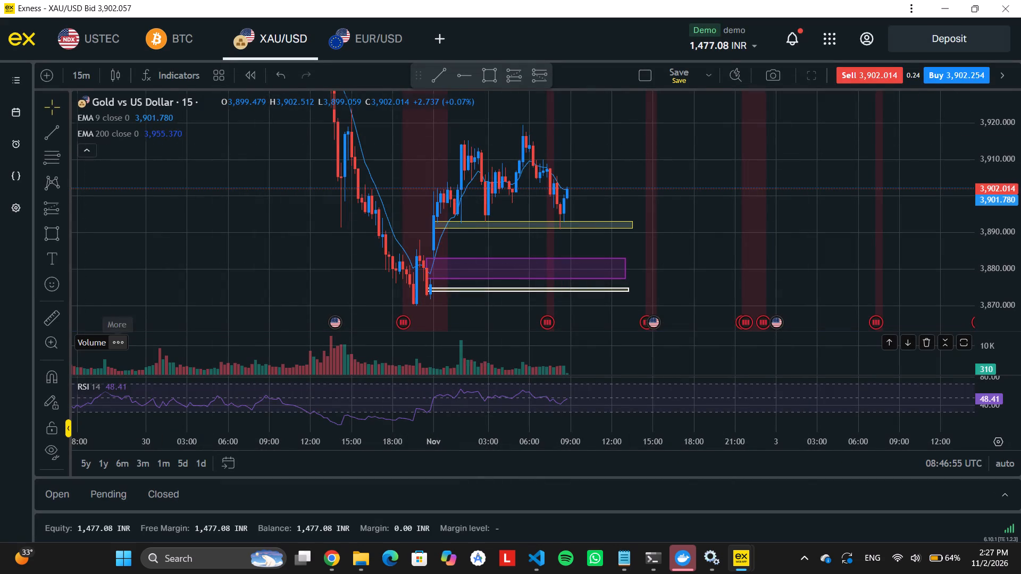
pyautogui.click(118, 343)
pyautogui.click(195, 463)
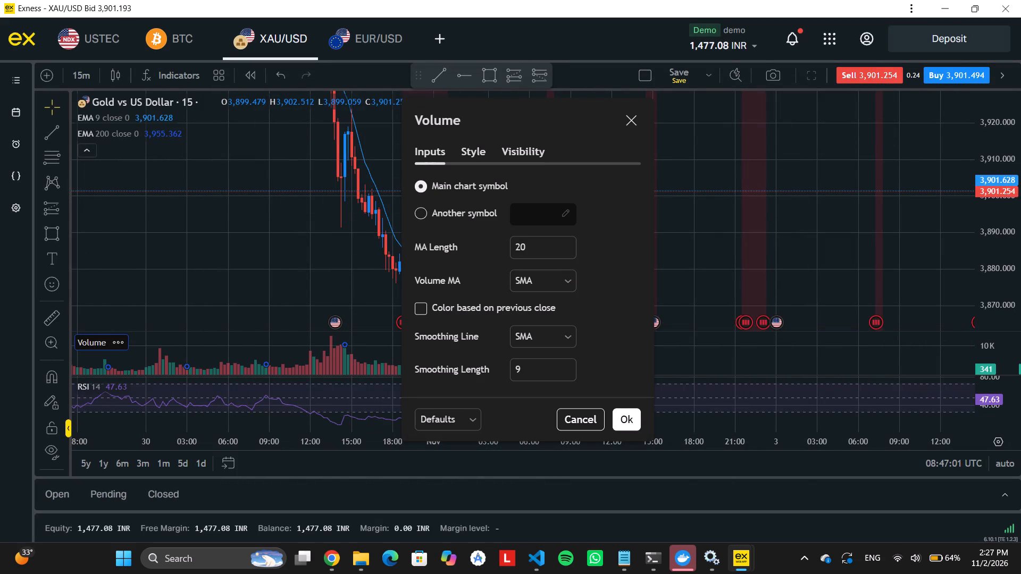
pyautogui.click(532, 141)
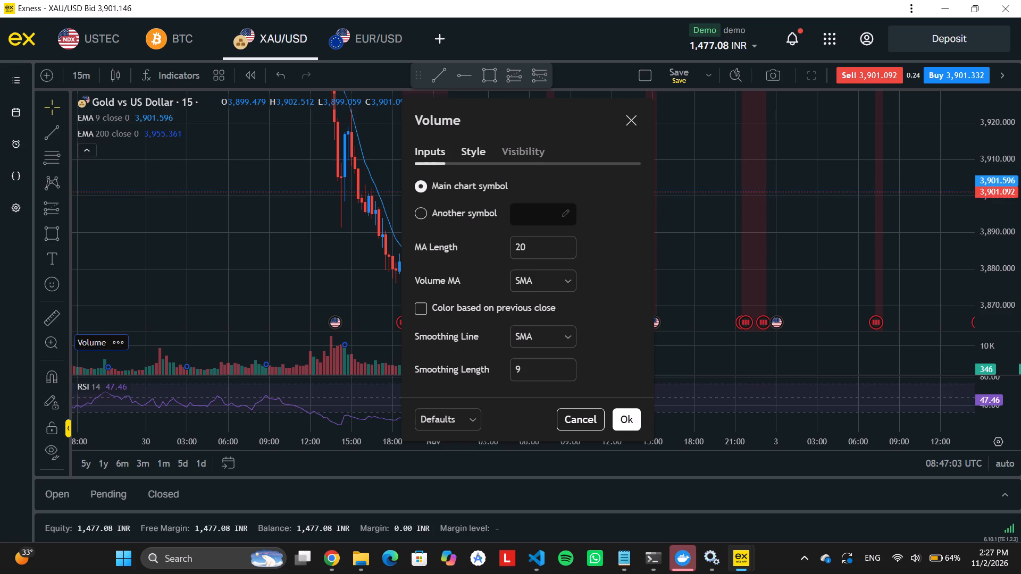
pyautogui.scroll(-3, 466, 297)
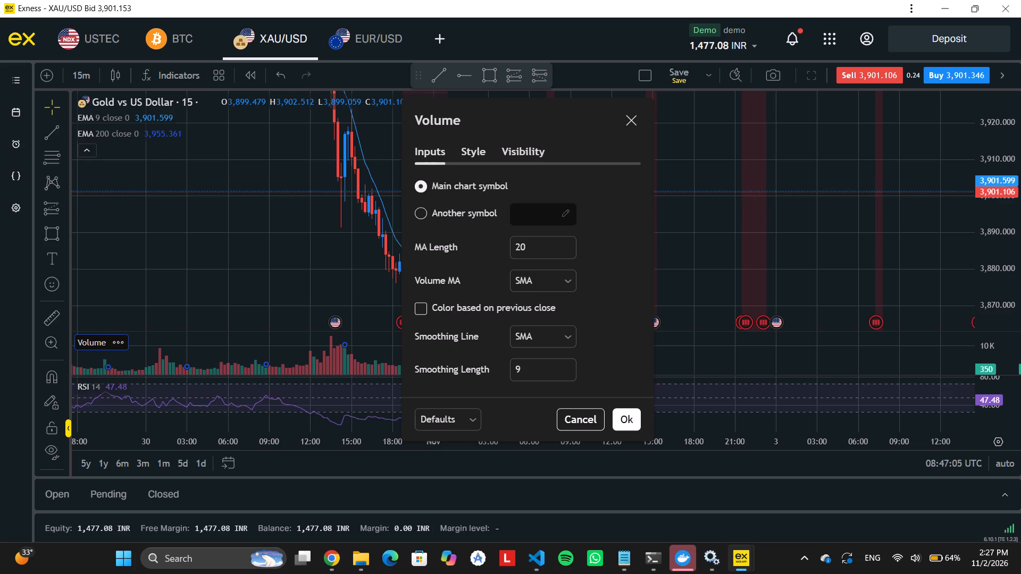
pyautogui.click(526, 148)
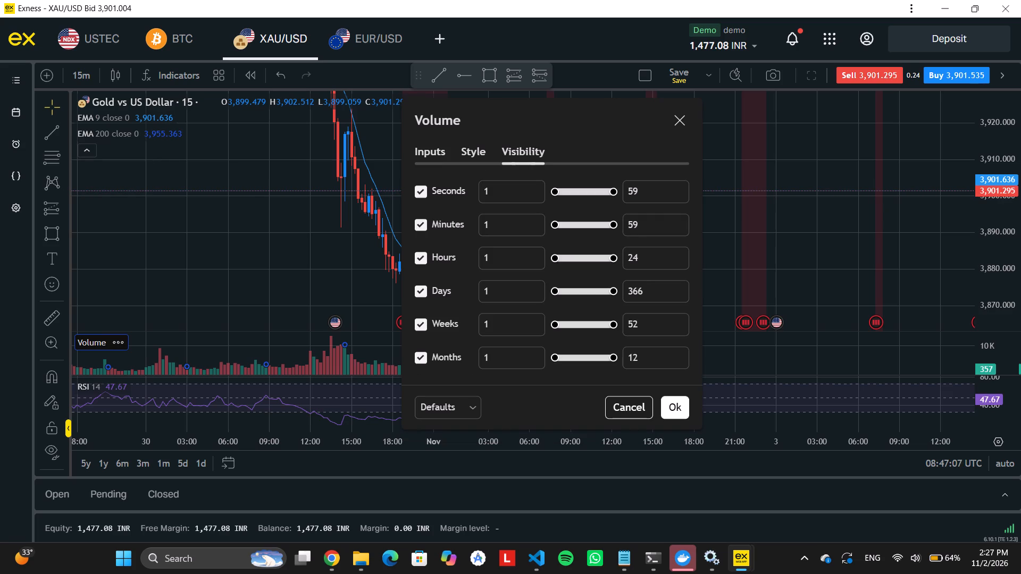
pyautogui.click(458, 152)
pyautogui.click(474, 147)
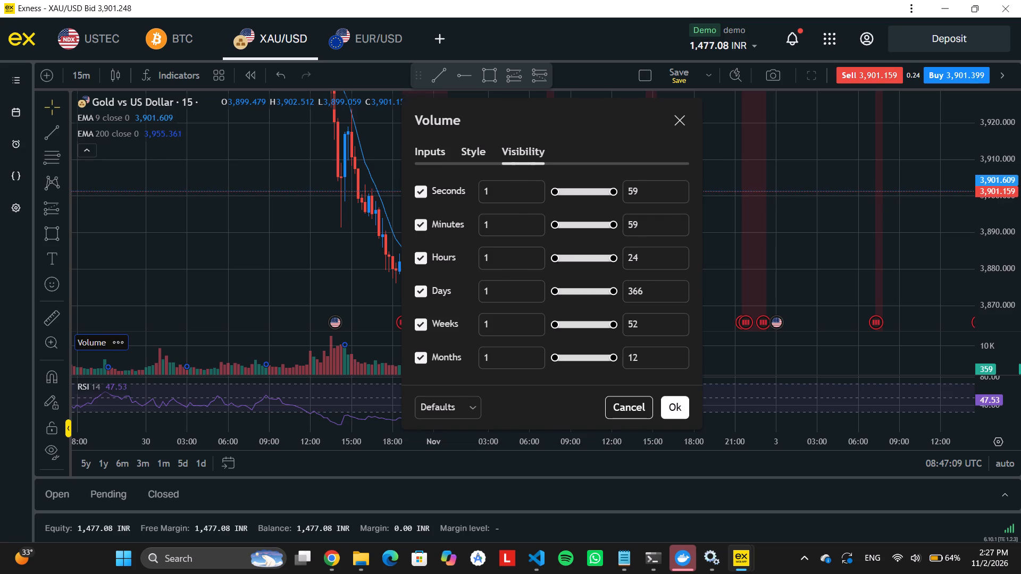
pyautogui.scroll(-1, 467, 245)
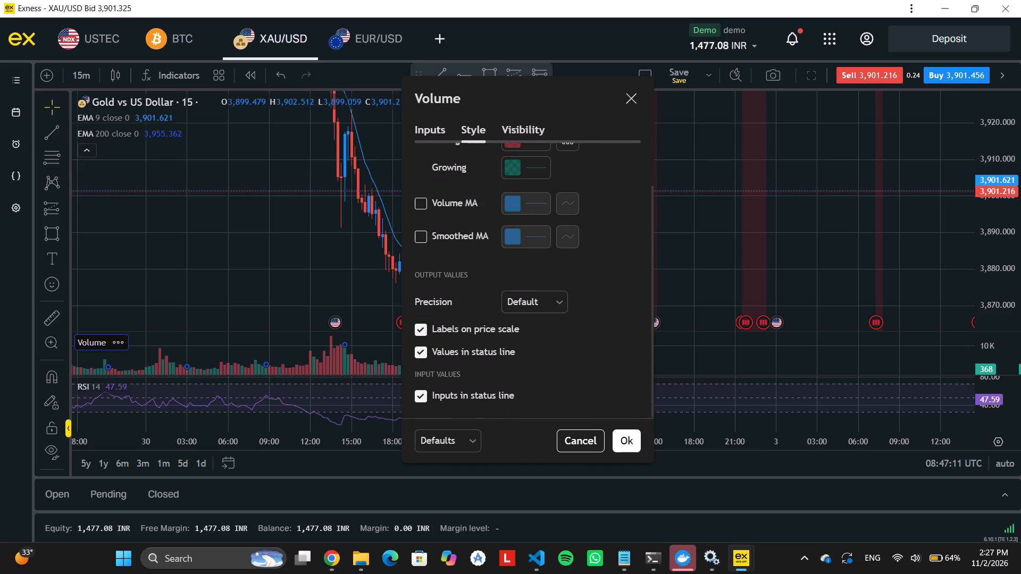
pyautogui.scroll(-1, 467, 245)
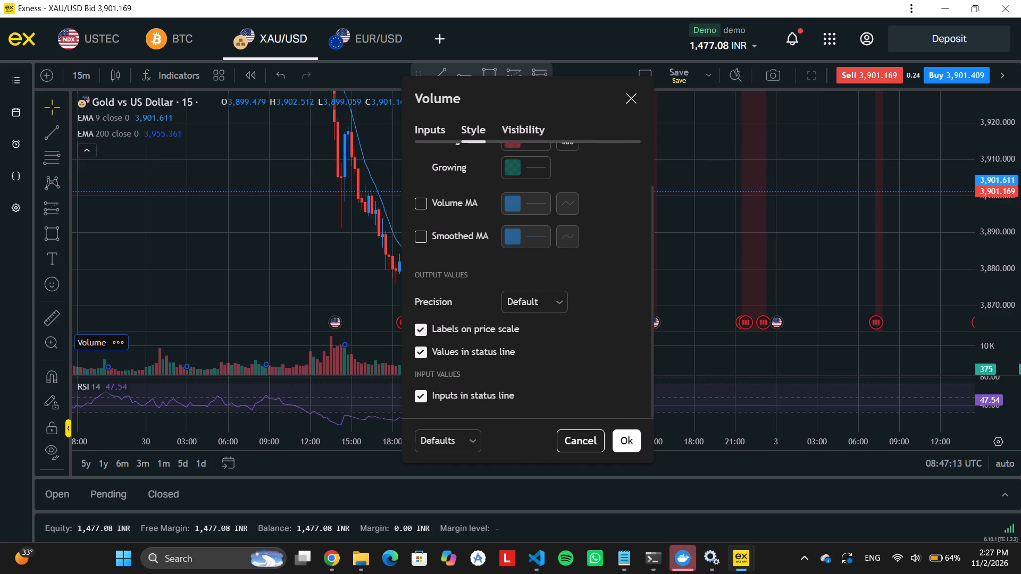
pyautogui.click(623, 108)
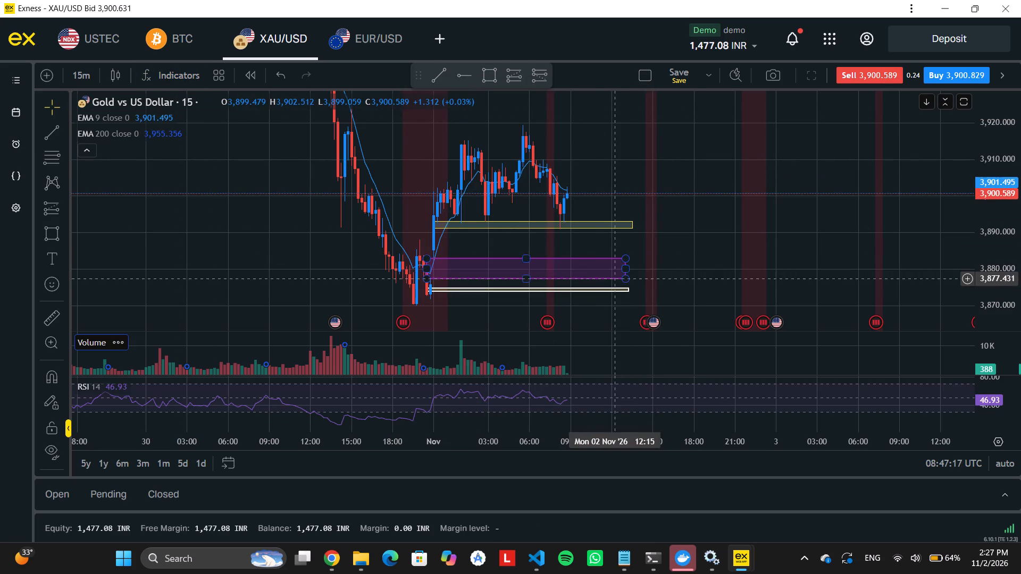
# Maximize the Volume pane to examine the recent volume bars, and restore the multi-pane layout.
pyautogui.moveTo(698, 232); pyautogui.dragTo(575, 258)
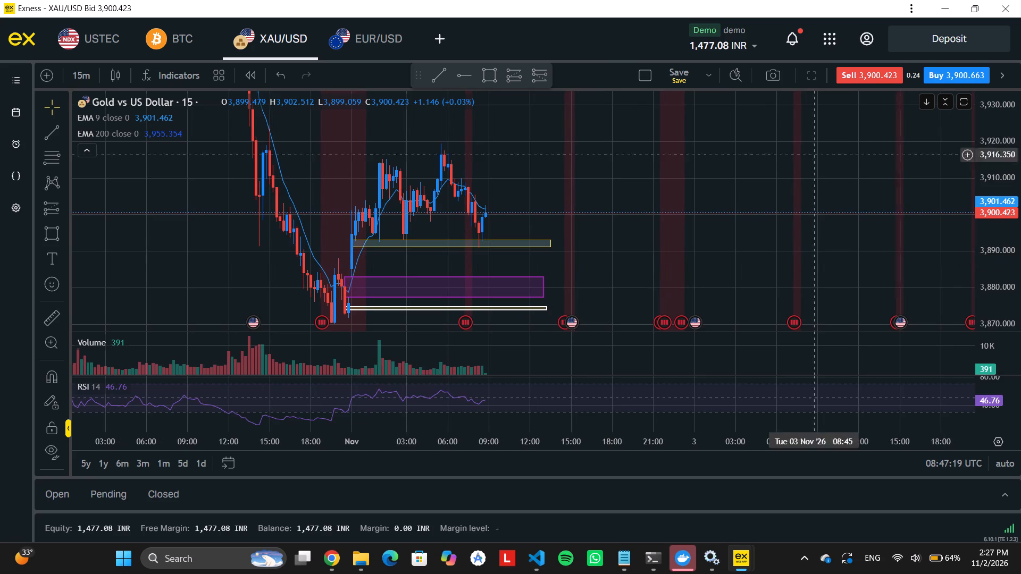
pyautogui.scroll(3, 739, 168)
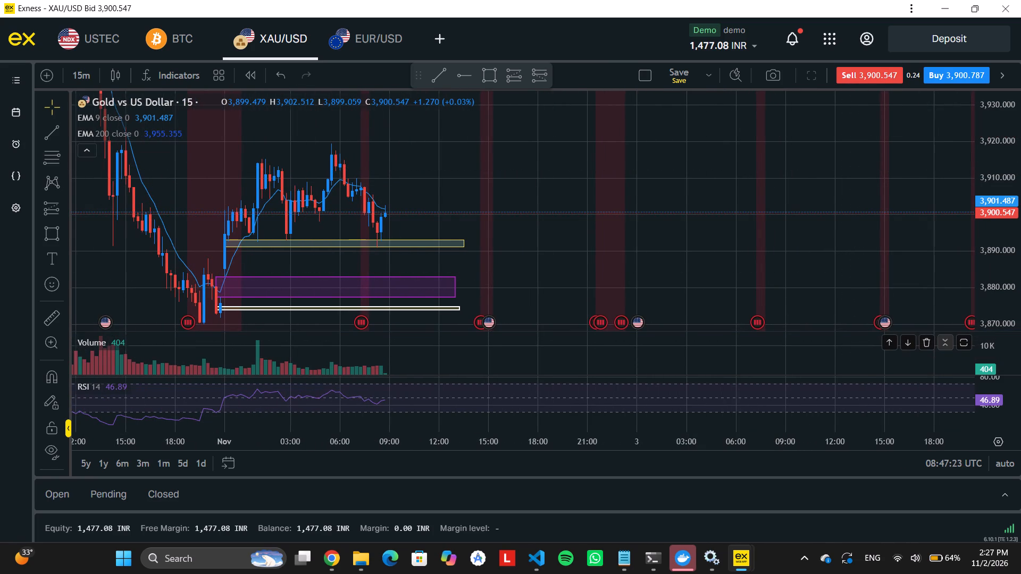
pyautogui.click(961, 344)
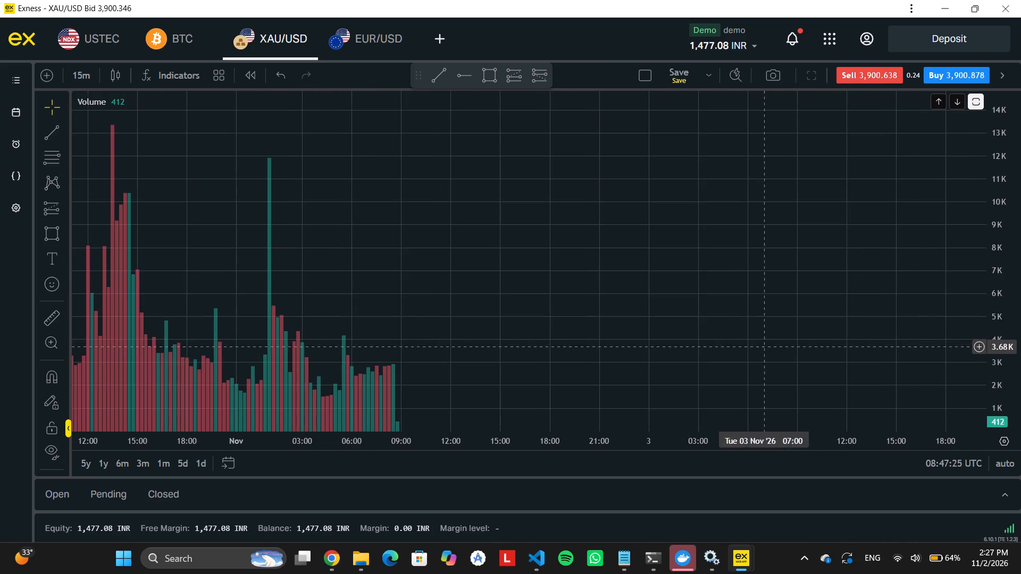
pyautogui.hscroll(3, 707, 336)
pyautogui.moveTo(707, 336); pyautogui.dragTo(906, 274)
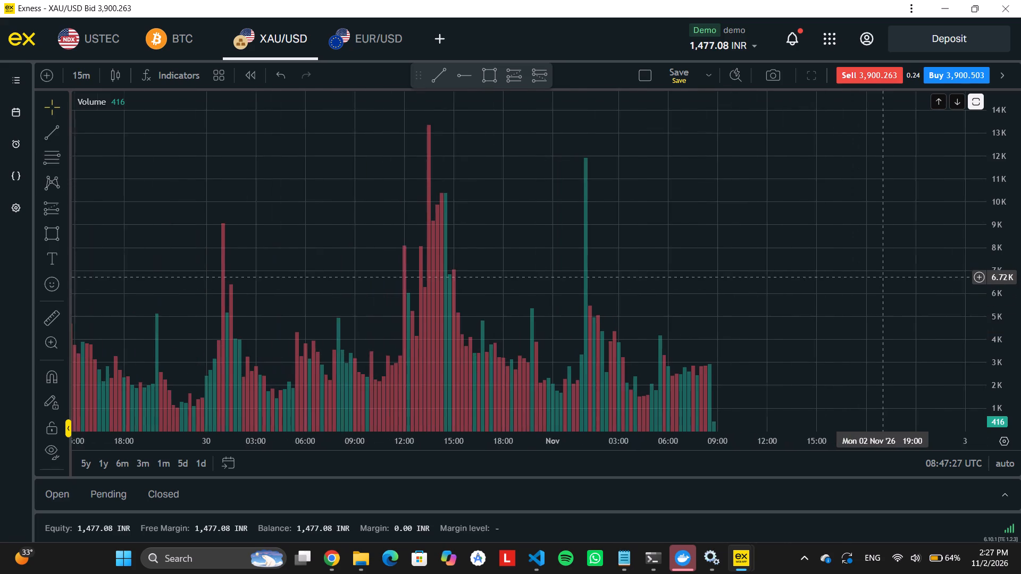
pyautogui.moveTo(906, 274); pyautogui.dragTo(907, 274)
pyautogui.scroll(1, 907, 274)
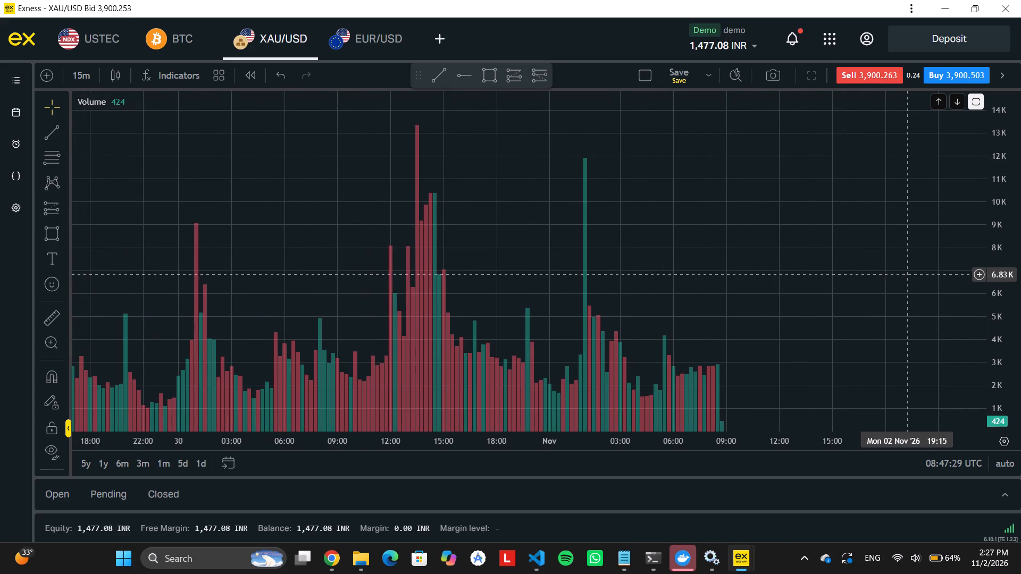
pyautogui.click(979, 97)
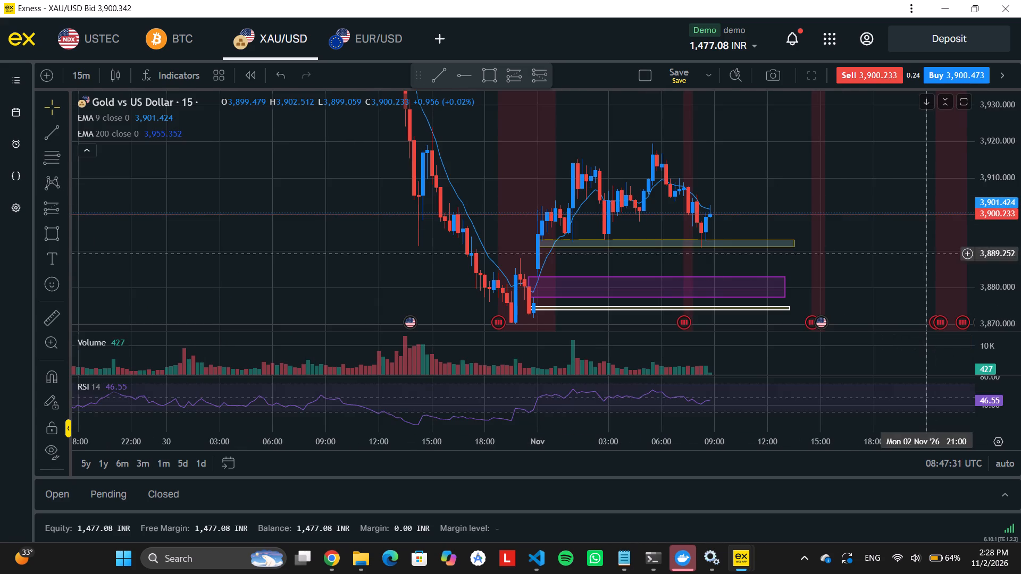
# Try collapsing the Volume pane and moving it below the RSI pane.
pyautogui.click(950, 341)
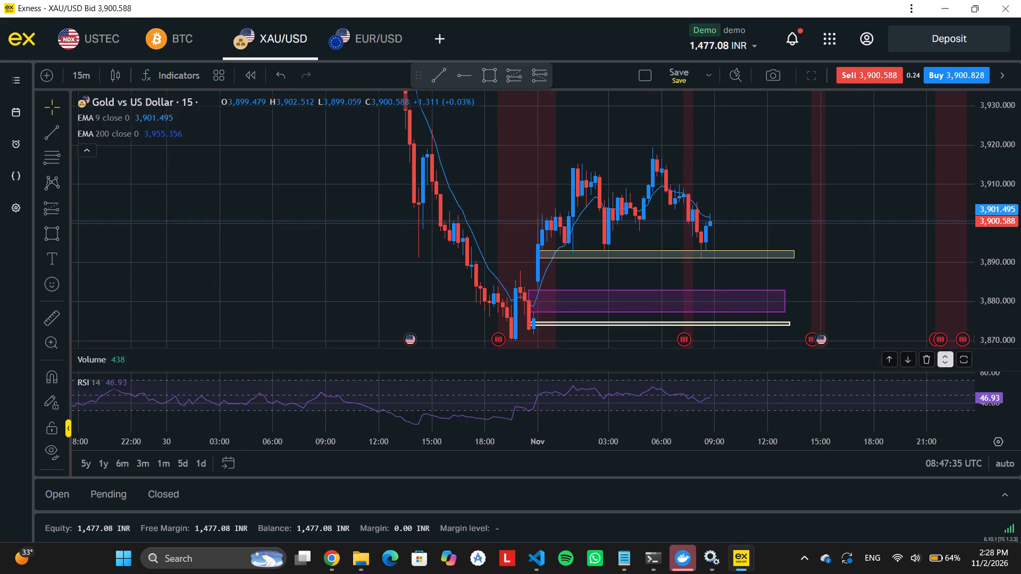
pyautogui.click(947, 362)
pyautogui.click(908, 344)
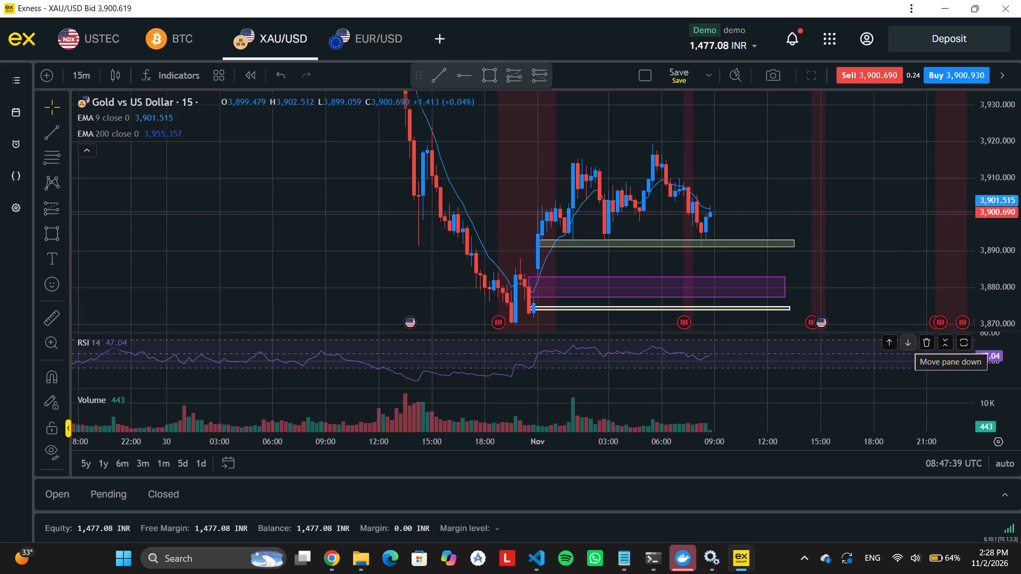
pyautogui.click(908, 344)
# Maximize the price pane so the gold candles and marked zones fill the chart area.
pyautogui.moveTo(873, 280); pyautogui.dragTo(684, 264)
pyautogui.click(964, 102)
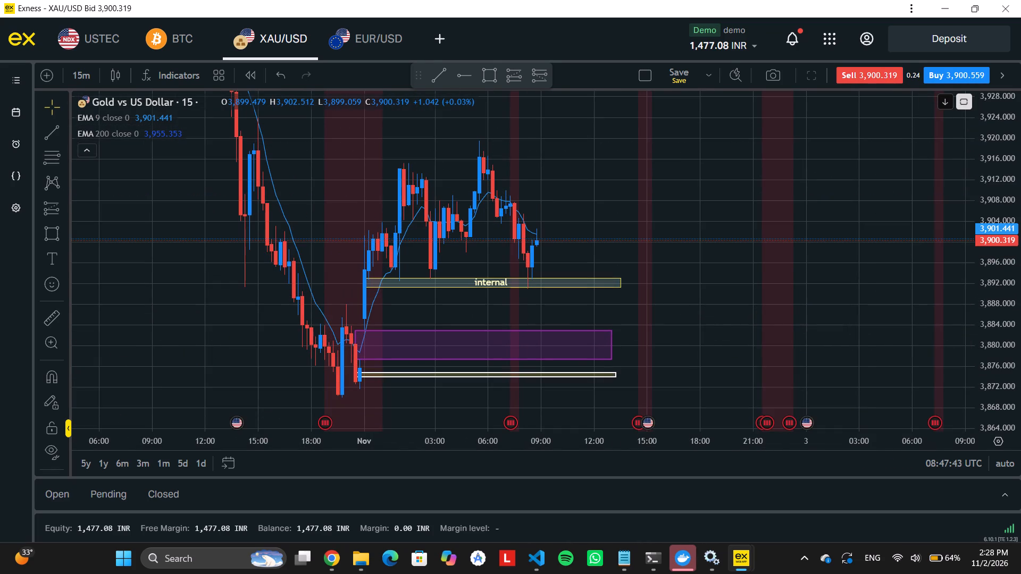
pyautogui.moveTo(697, 205); pyautogui.dragTo(673, 222)
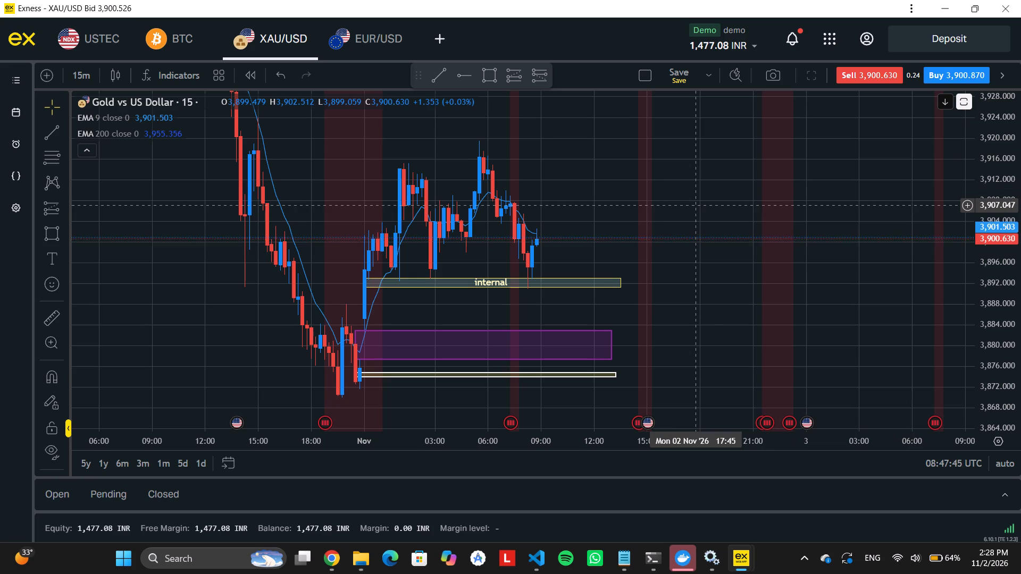
pyautogui.moveTo(673, 222); pyautogui.dragTo(621, 238)
pyautogui.scroll(1, 621, 238)
pyautogui.moveTo(621, 238); pyautogui.dragTo(764, 170)
pyautogui.moveTo(744, 196); pyautogui.dragTo(728, 226)
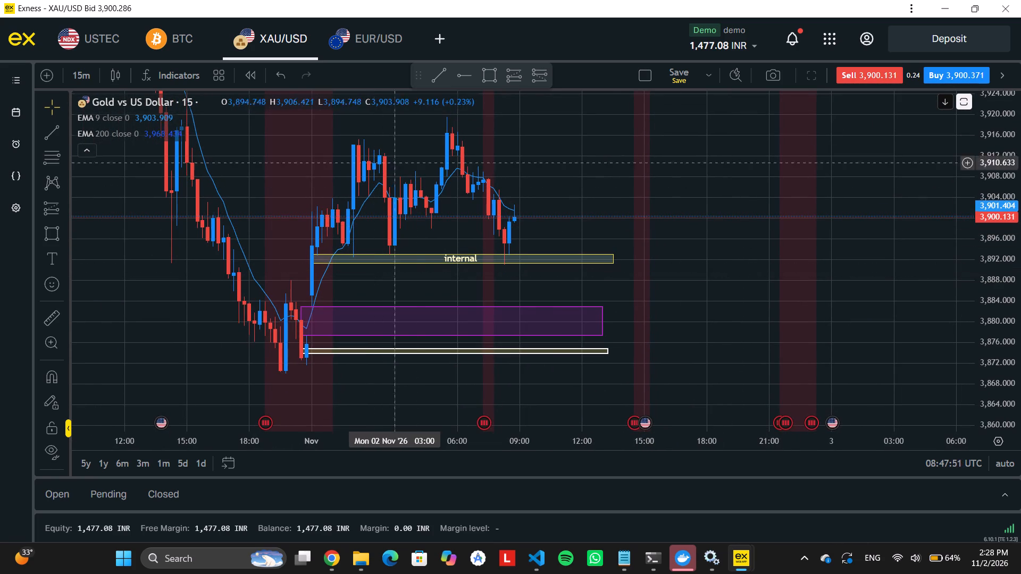
# Switch the gold chart to the 5-minute timeframe and examine price around the marked zones.
pyautogui.click(80, 70)
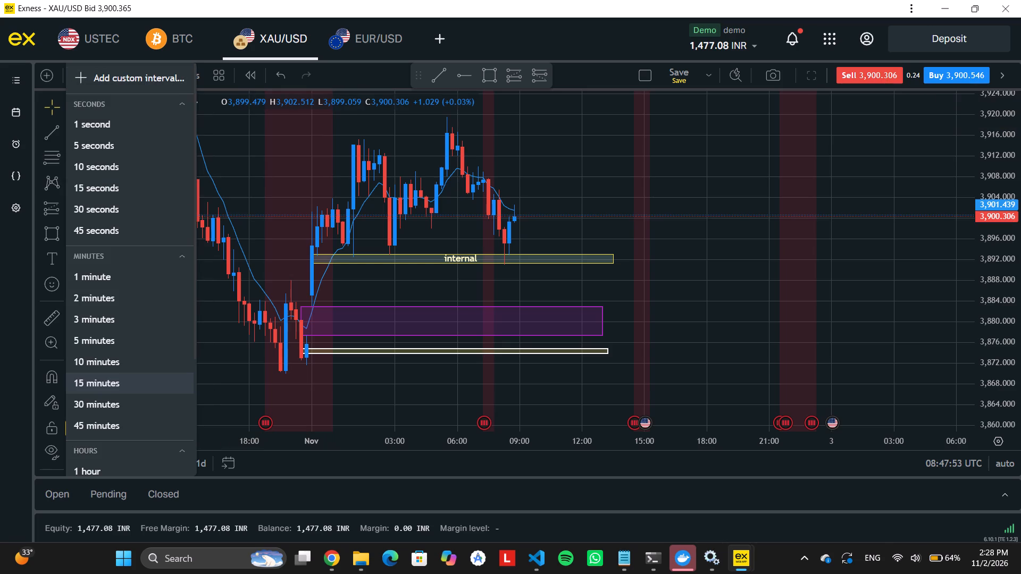
pyautogui.click(106, 337)
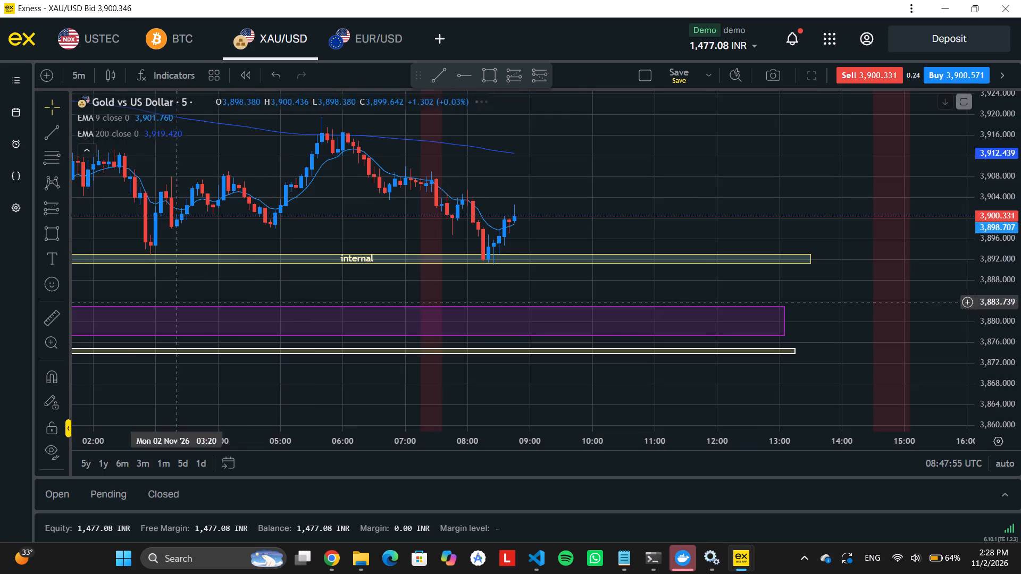
pyautogui.hscroll(1, 568, 236)
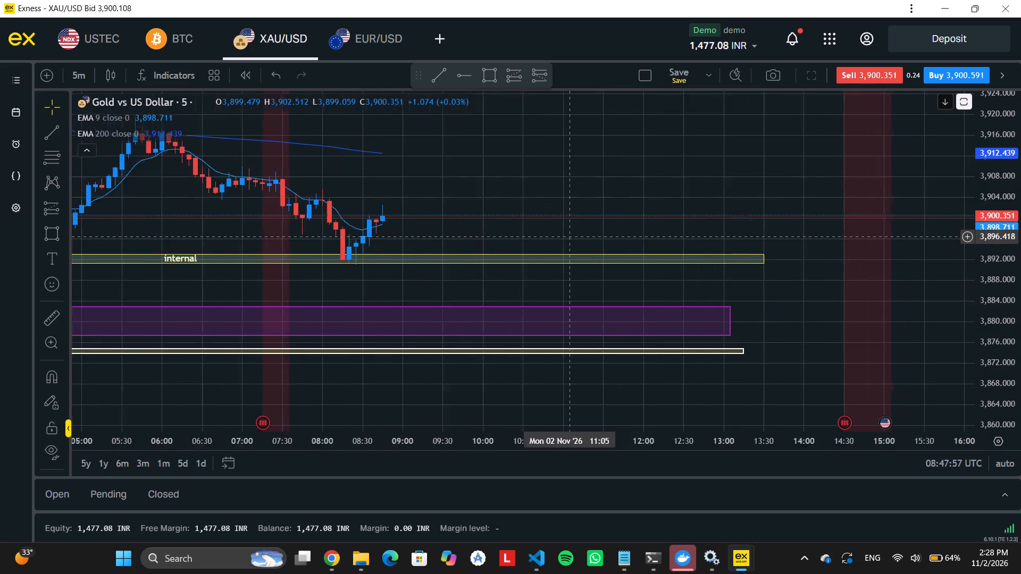
pyautogui.hscroll(1, 568, 236)
pyautogui.scroll(-1, 568, 236)
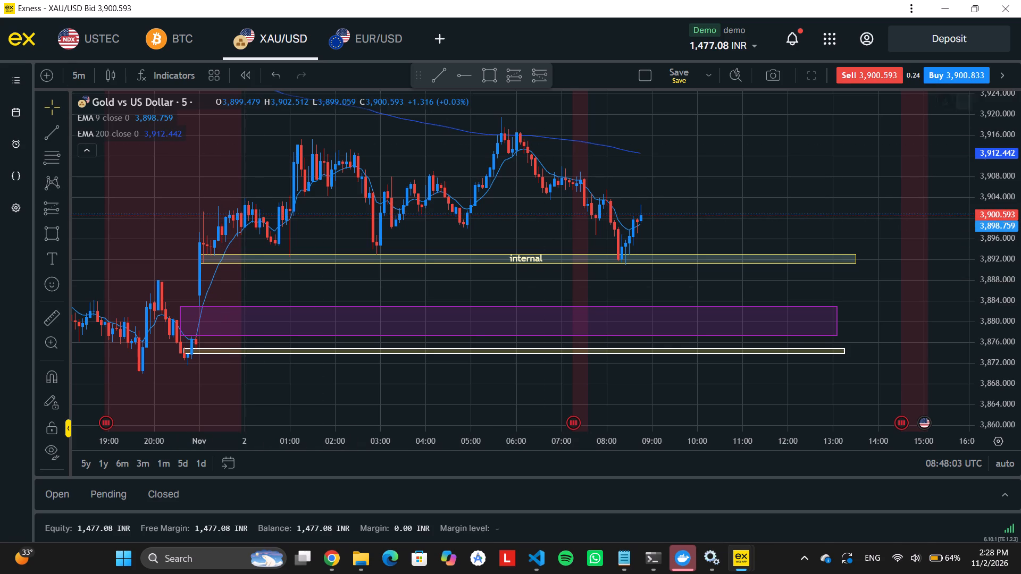
# Switch the gold chart to the 1-minute timeframe and frame the latest candles above the internal zone.
pyautogui.click(82, 69)
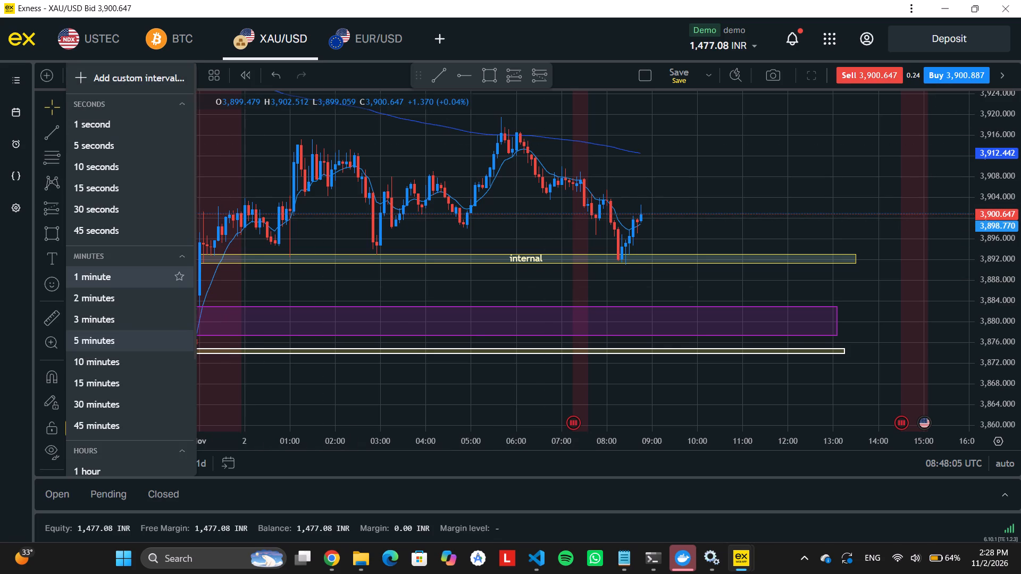
pyautogui.click(107, 280)
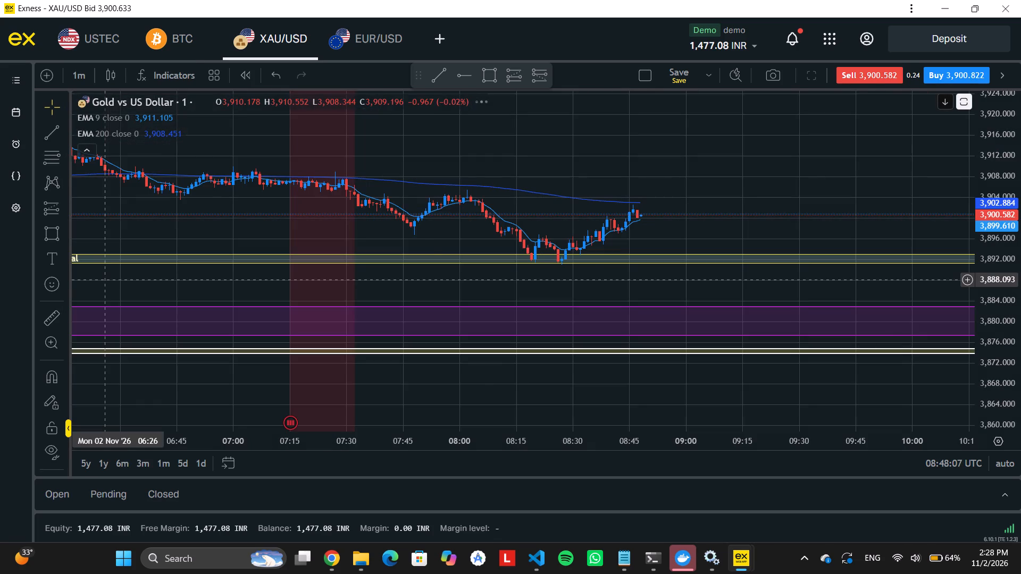
pyautogui.hscroll(1, 107, 280)
pyautogui.scroll(-1, 107, 280)
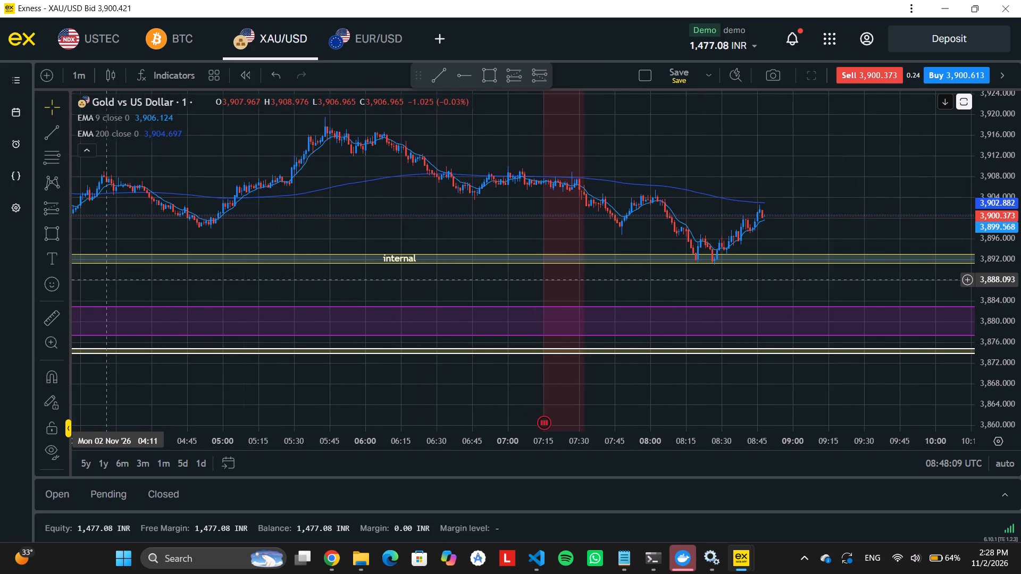
pyautogui.scroll(-1, 107, 280)
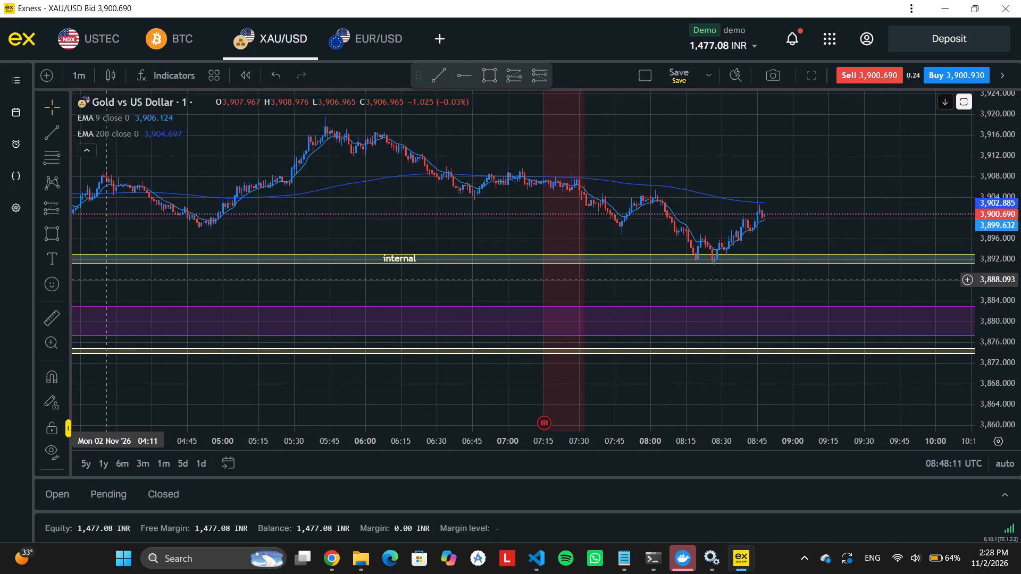
pyautogui.scroll(3, 107, 280)
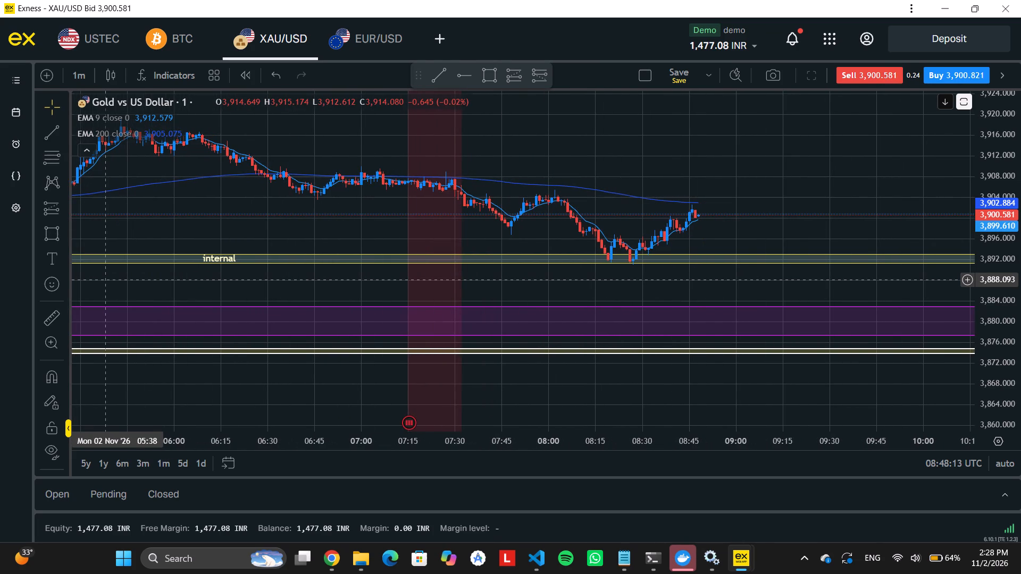
pyautogui.moveTo(589, 174); pyautogui.dragTo(392, 160)
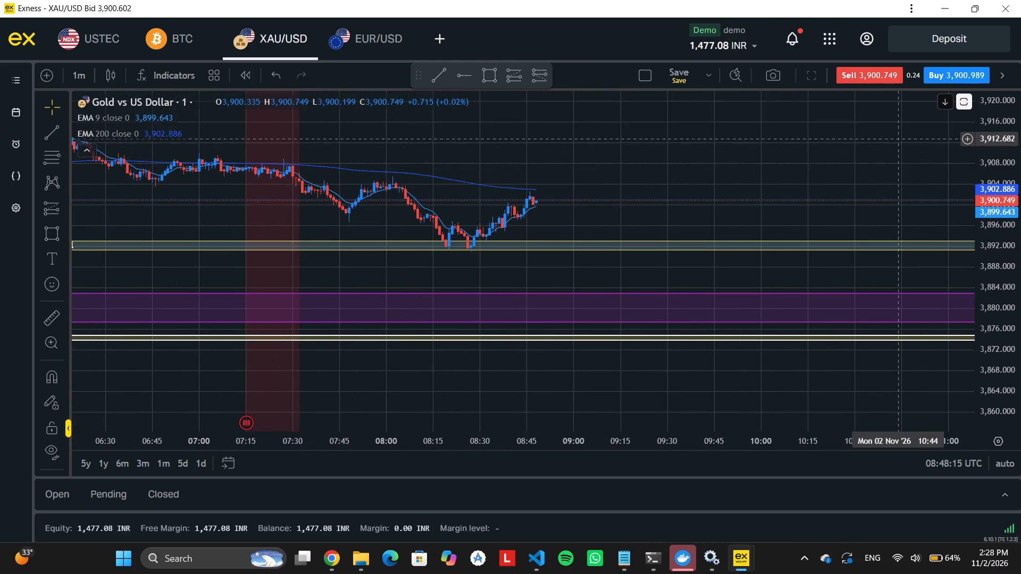
pyautogui.scroll(12, 1020, 173)
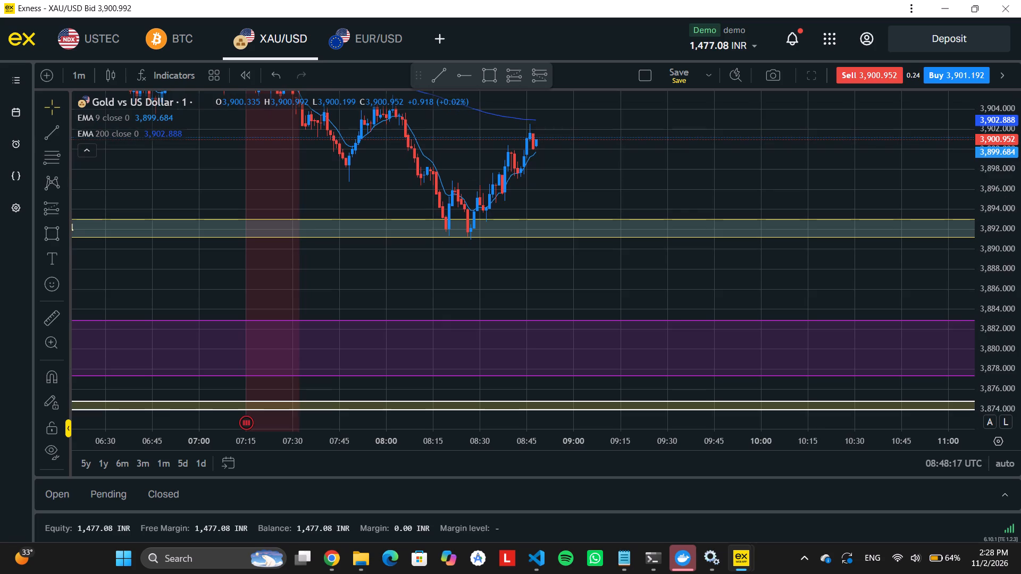
# Switch the gold chart to the 5-minute timeframe and examine price against the internal, purple and white zones.
pyautogui.moveTo(776, 147); pyautogui.dragTo(816, 266)
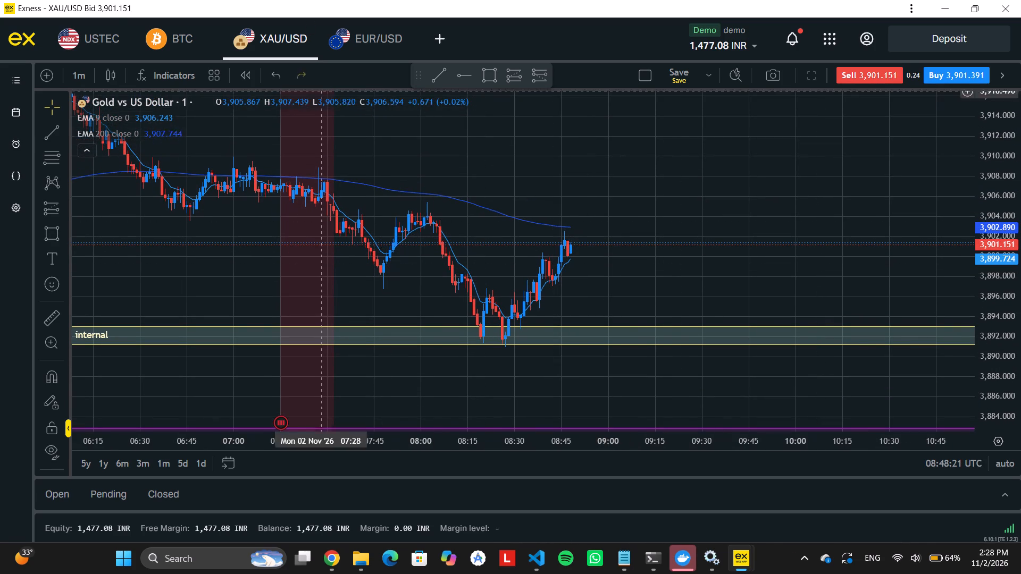
pyautogui.click(79, 72)
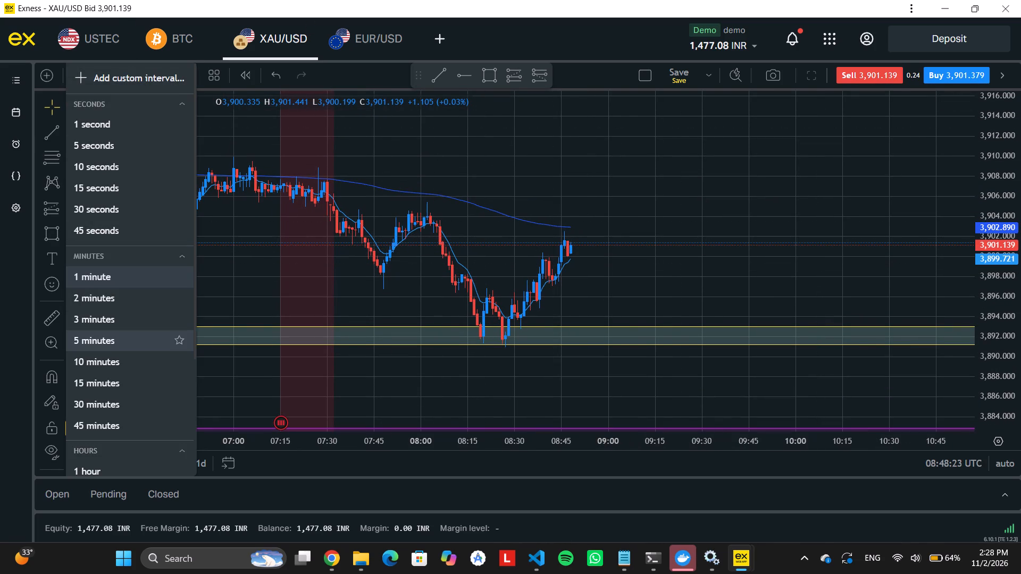
pyautogui.click(102, 332)
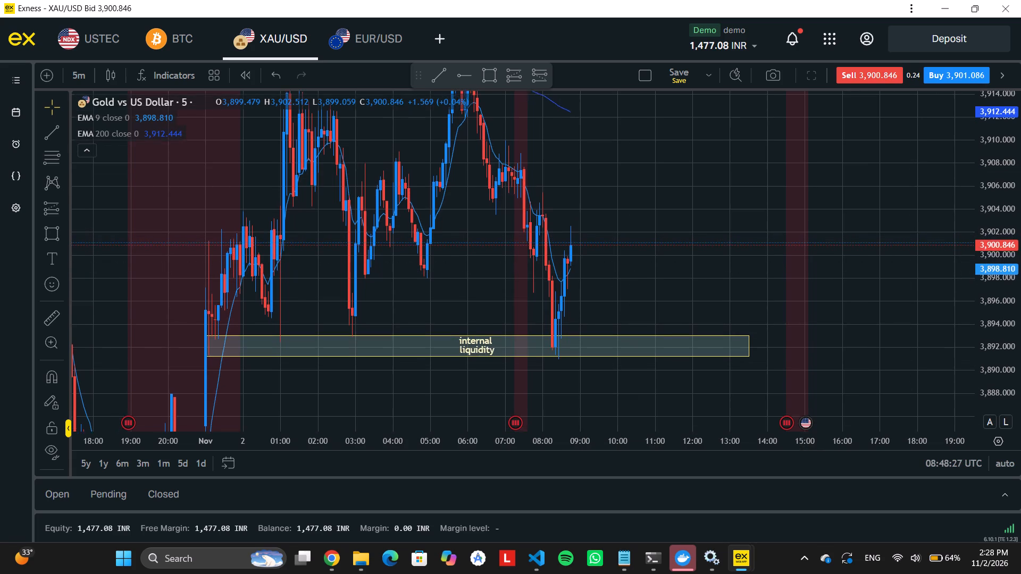
pyautogui.scroll(-2, 1014, 218)
pyautogui.moveTo(735, 209); pyautogui.dragTo(779, 153)
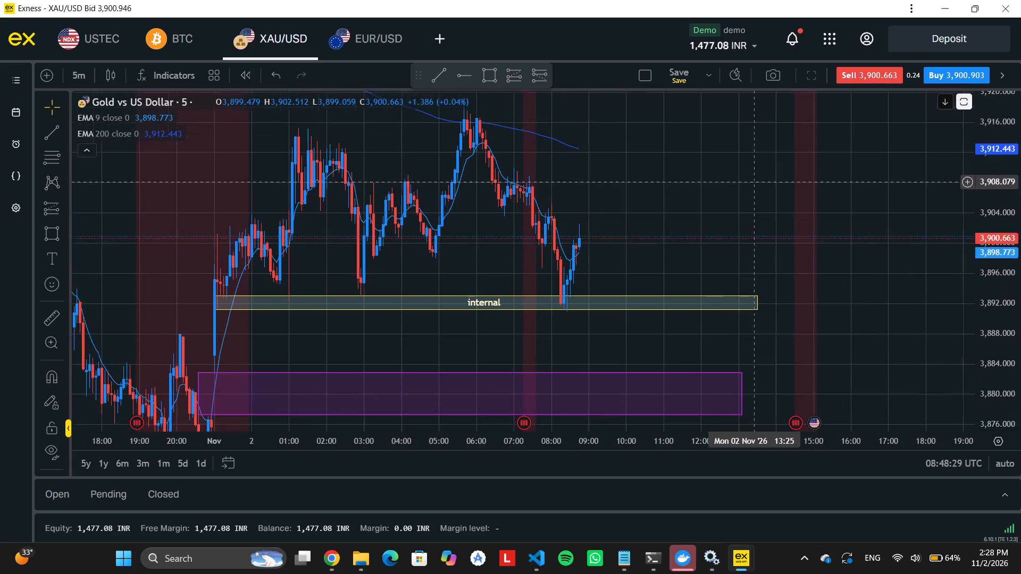
pyautogui.moveTo(779, 153); pyautogui.dragTo(857, 198)
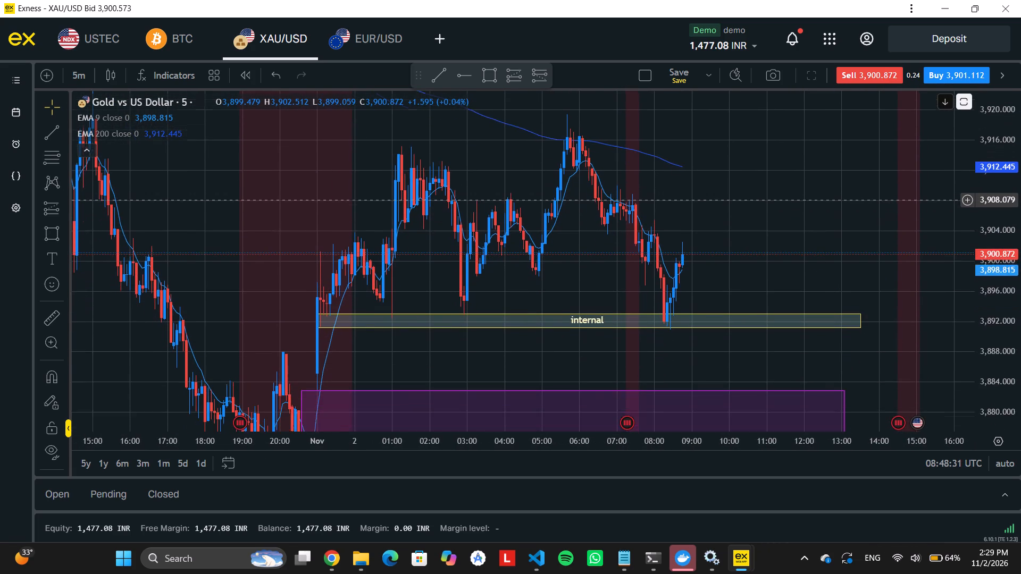
pyautogui.moveTo(857, 198); pyautogui.dragTo(857, 178)
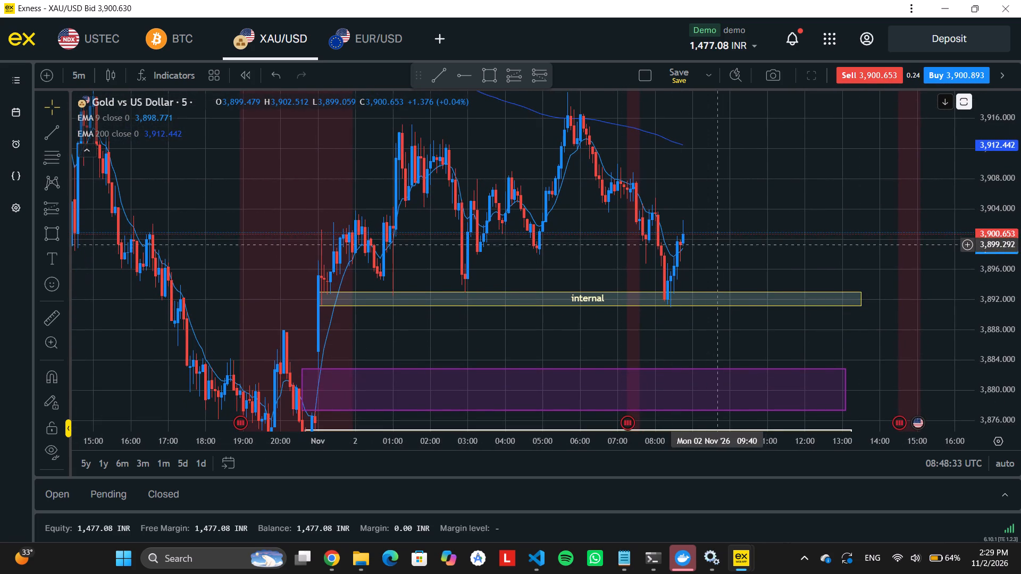
pyautogui.moveTo(729, 258); pyautogui.dragTo(683, 214)
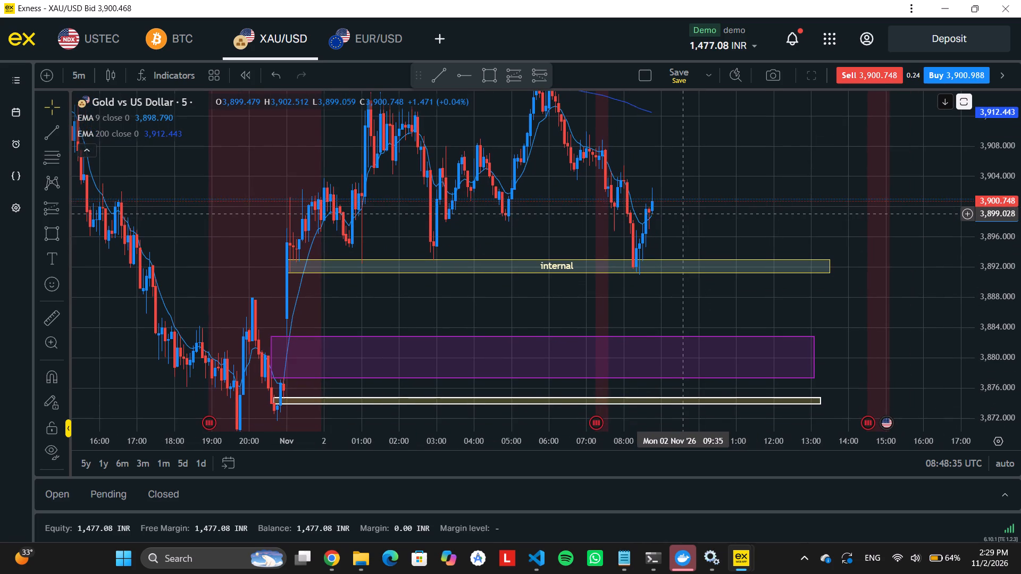
pyautogui.moveTo(683, 214); pyautogui.dragTo(623, 242)
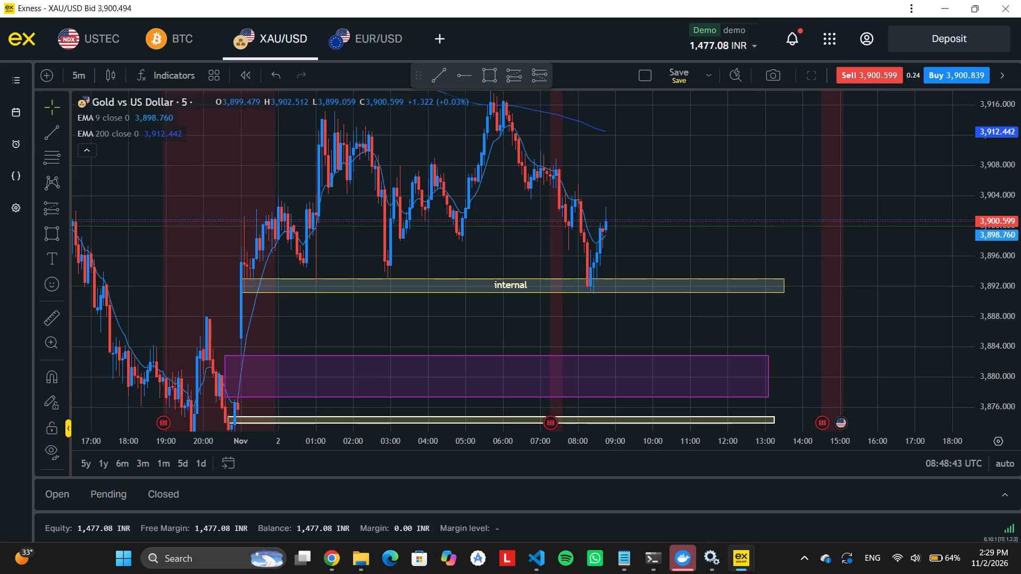
# Check the terminal's notifications and close them again.
pyautogui.click(798, 39)
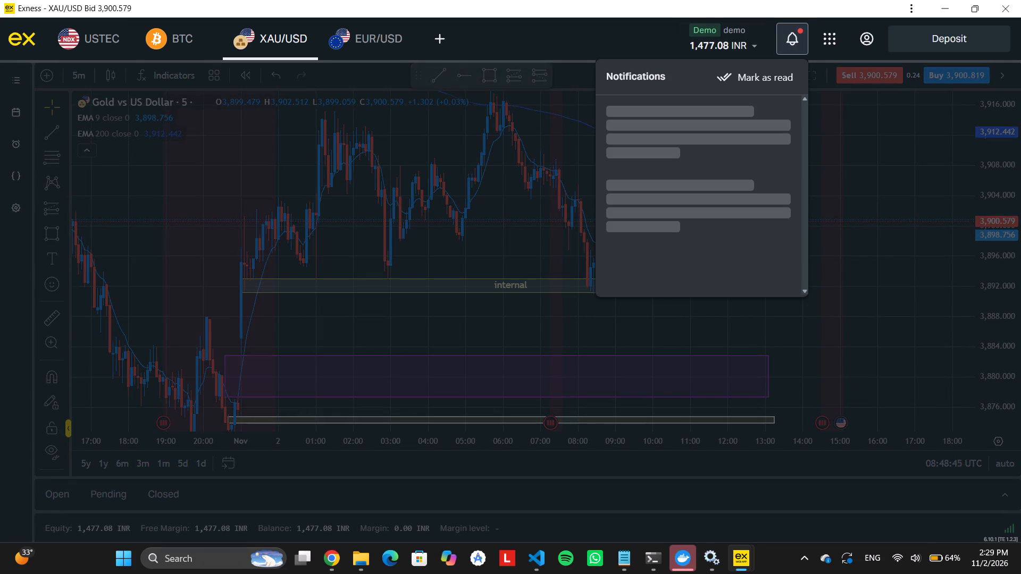
pyautogui.click(847, 115)
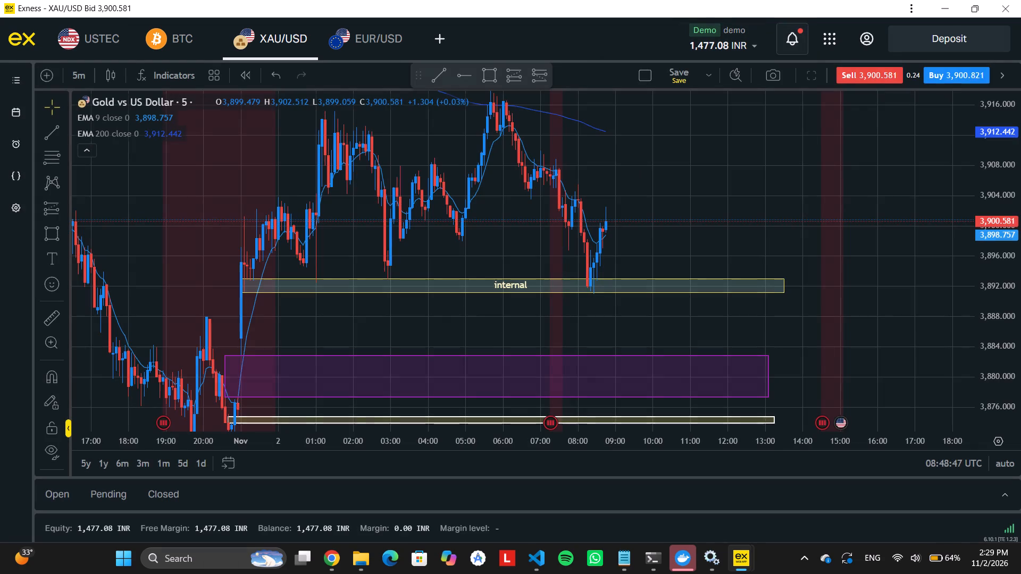
# Open the Personal Area, close the extra window, and launch trading for the demo account from the maximized accounts page.
pyautogui.click(834, 47)
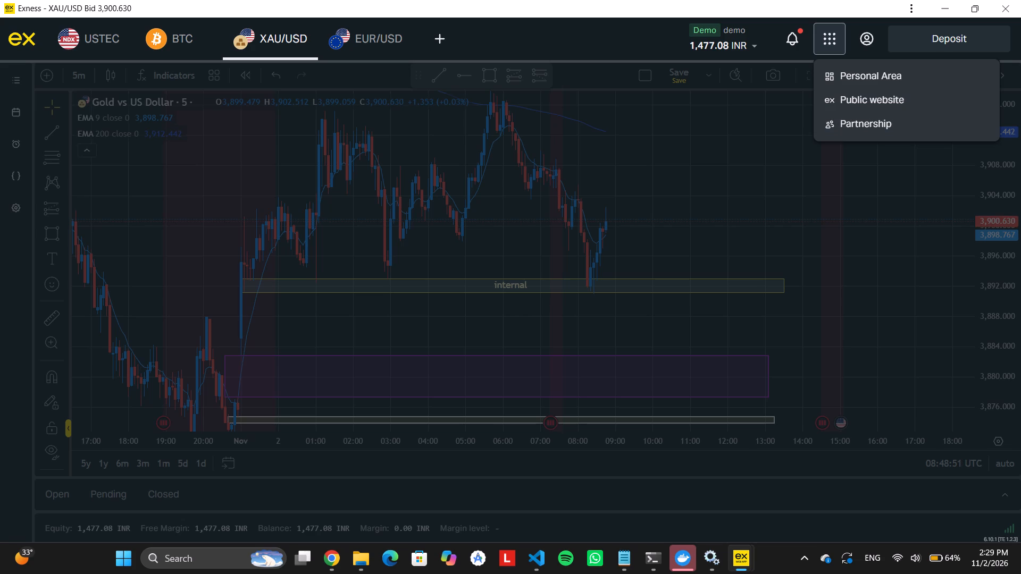
pyautogui.click(874, 76)
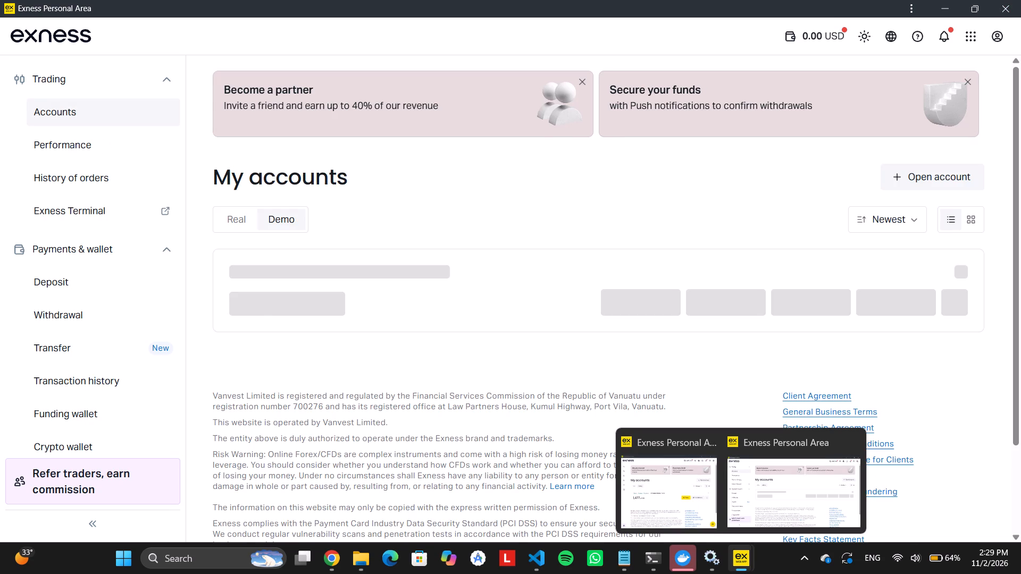
pyautogui.click(1008, 1)
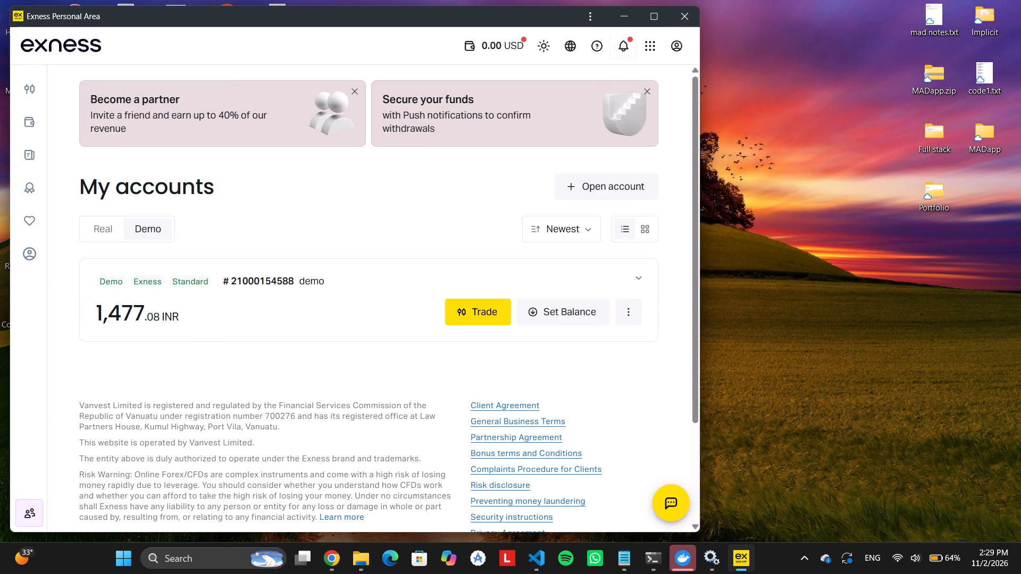
pyautogui.click(656, 22)
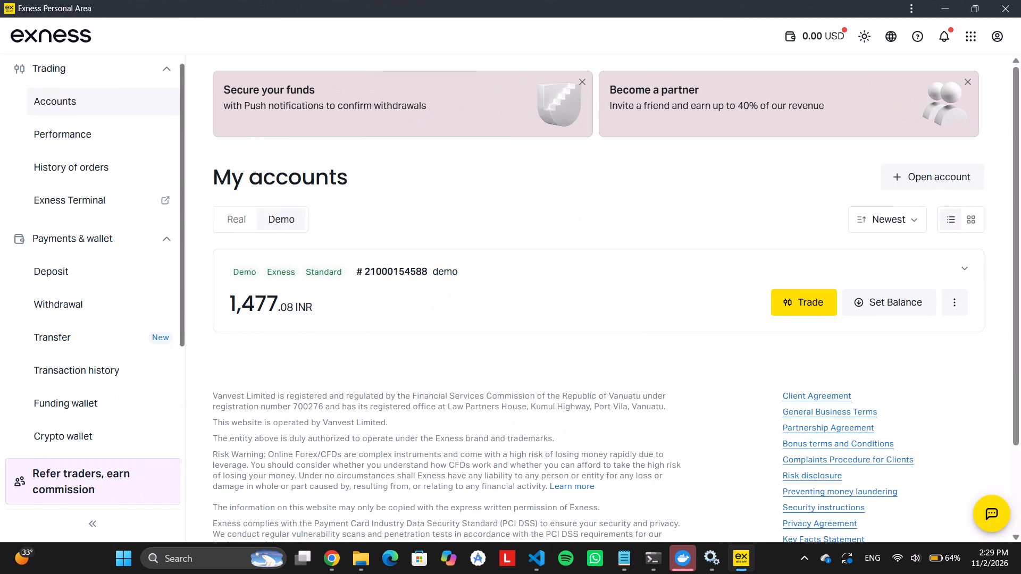
pyautogui.click(784, 307)
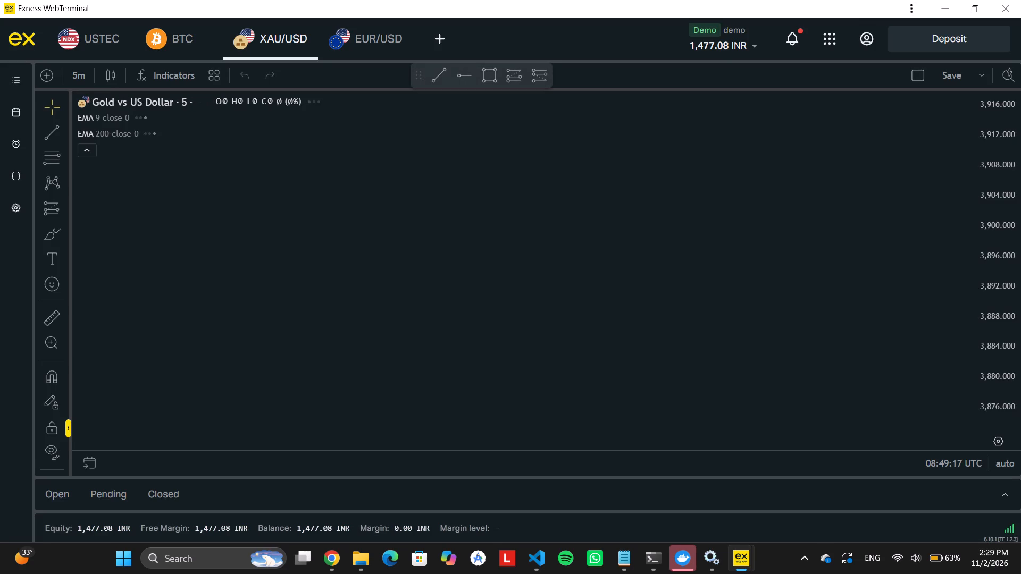
# Examine the reloaded 5-minute gold chart with the latest candles and all three marked zones in view.
pyautogui.moveTo(730, 154); pyautogui.dragTo(463, 88)
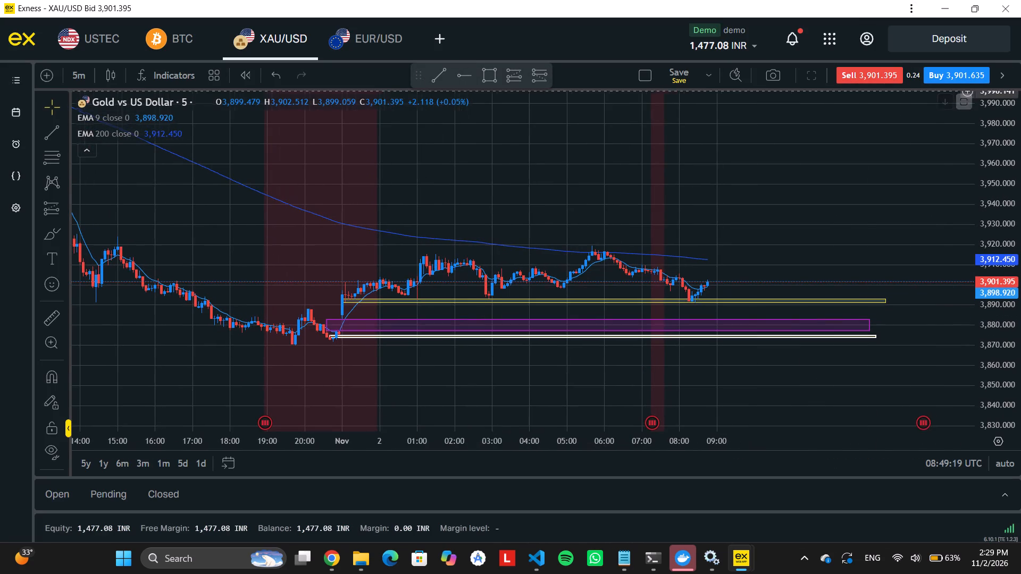
pyautogui.scroll(12, 1015, 224)
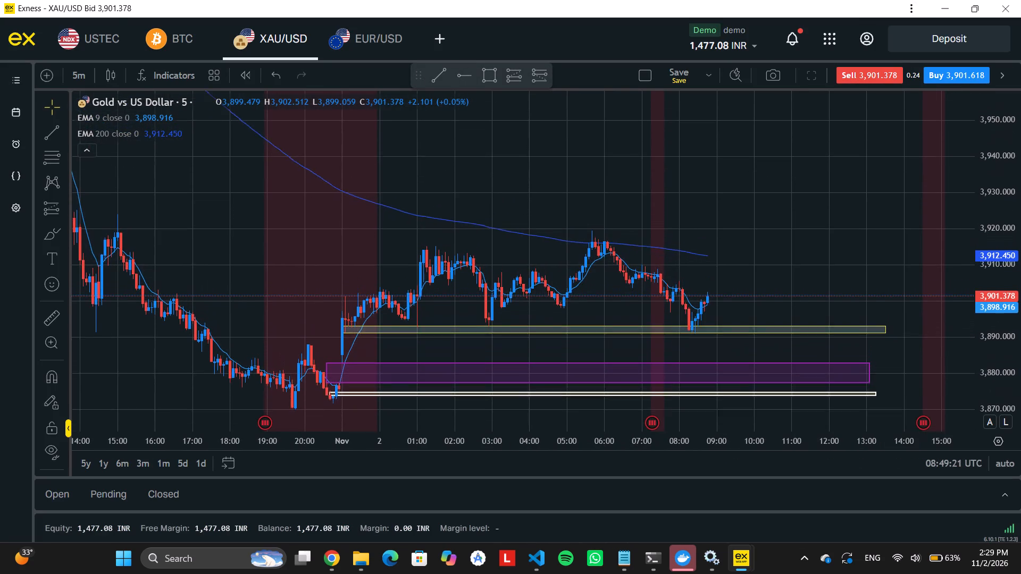
pyautogui.scroll(1, 1015, 224)
pyautogui.moveTo(781, 231); pyautogui.dragTo(674, 115)
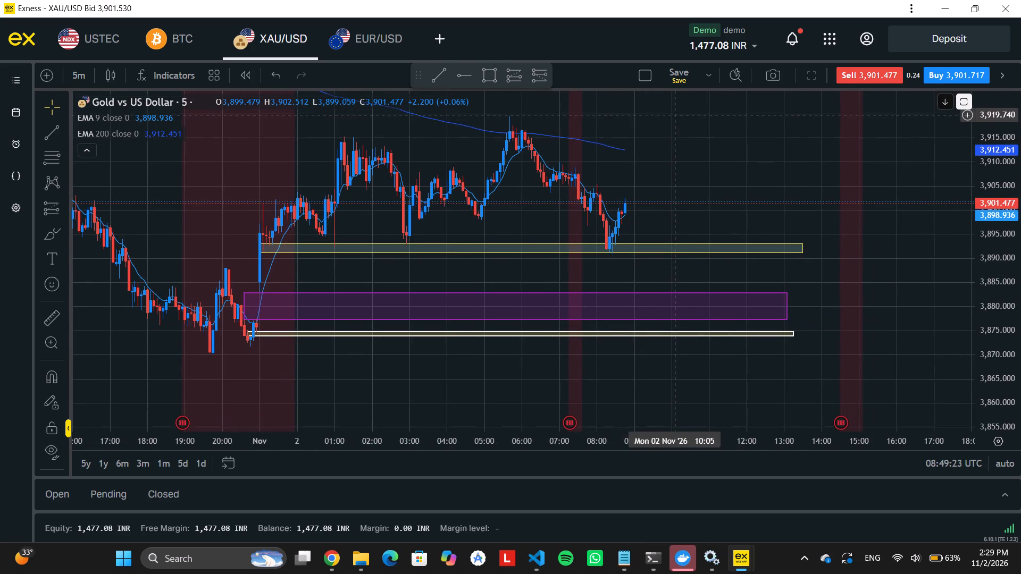
pyautogui.scroll(1, 738, 147)
pyautogui.hscroll(1, 738, 147)
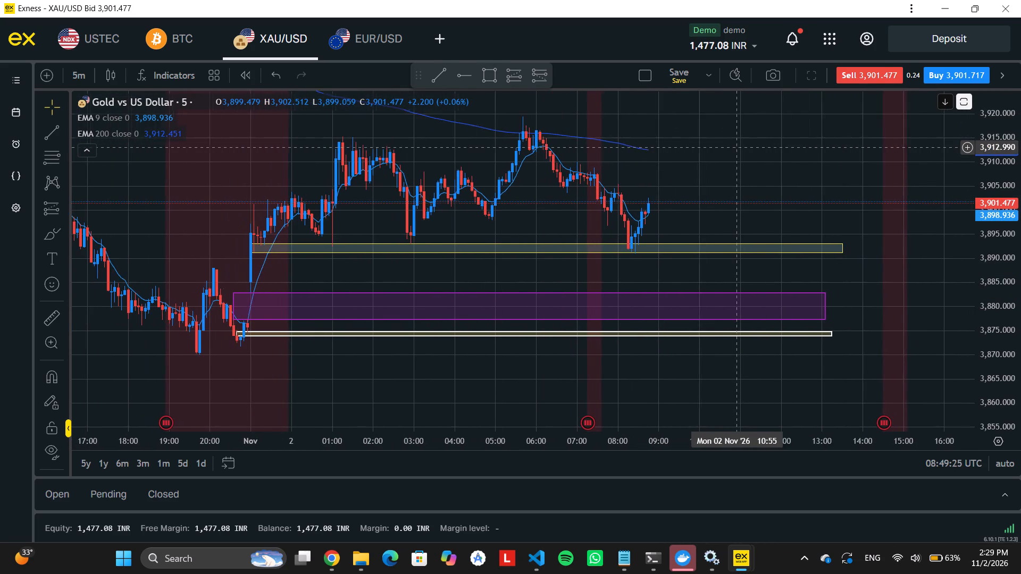
pyautogui.hscroll(1, 738, 147)
pyautogui.moveTo(738, 147); pyautogui.dragTo(771, 176)
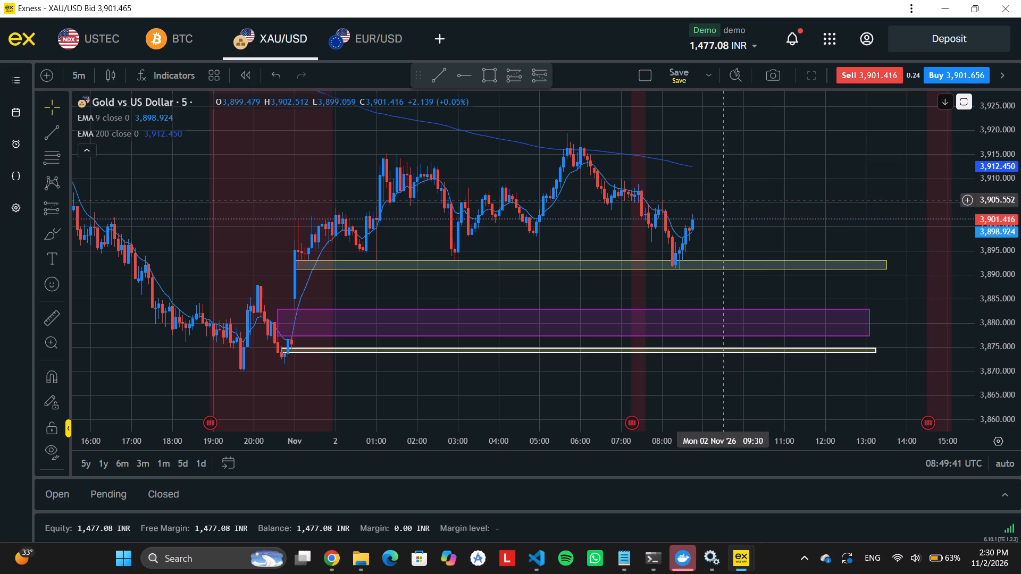
pyautogui.moveTo(747, 201); pyautogui.dragTo(724, 239)
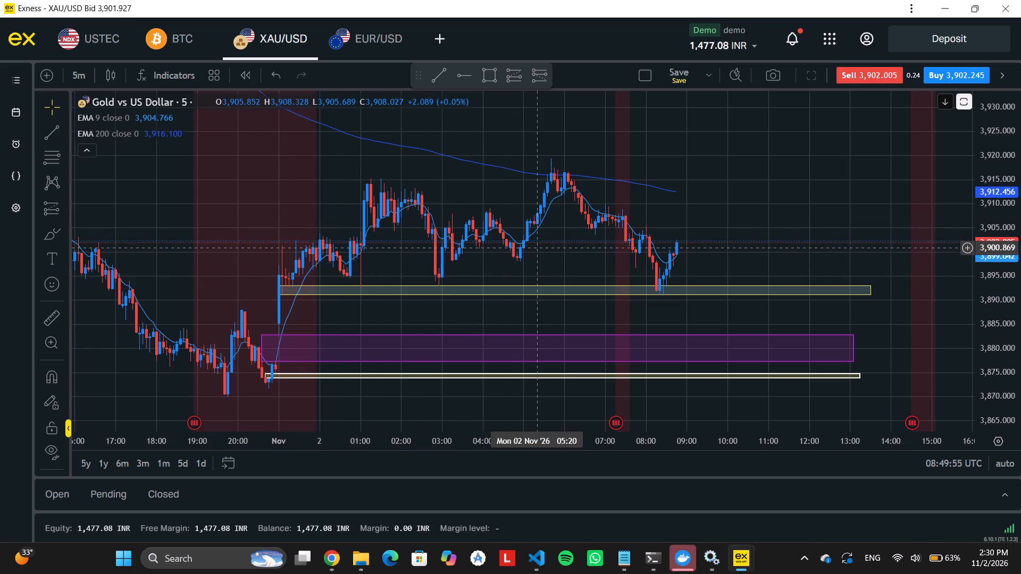
# Examine the latest 5-minute gold candles between the internal zone and the 200 EMA, then against all marked zones.
pyautogui.scroll(6, 584, 239)
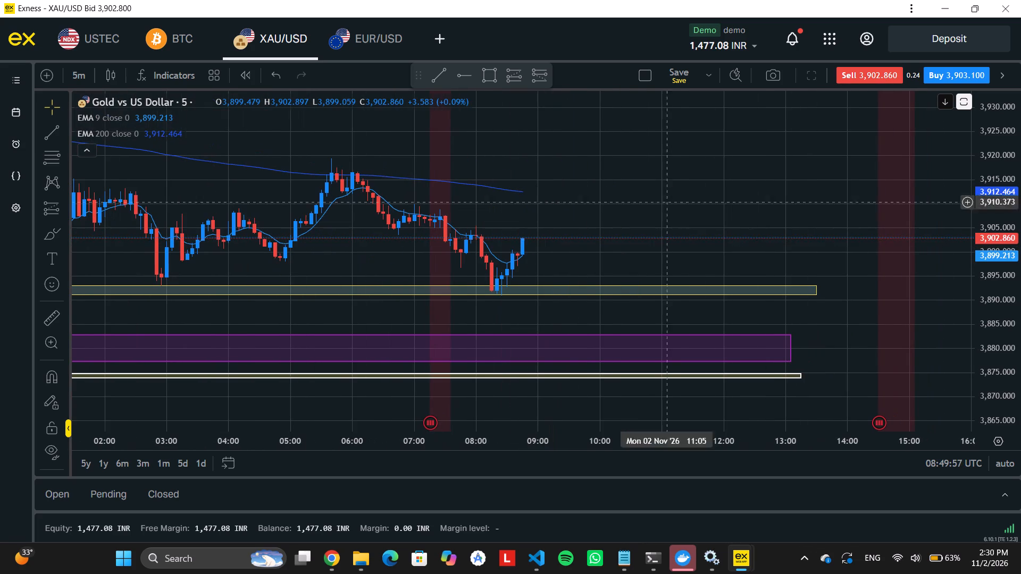
pyautogui.scroll(12, 1019, 170)
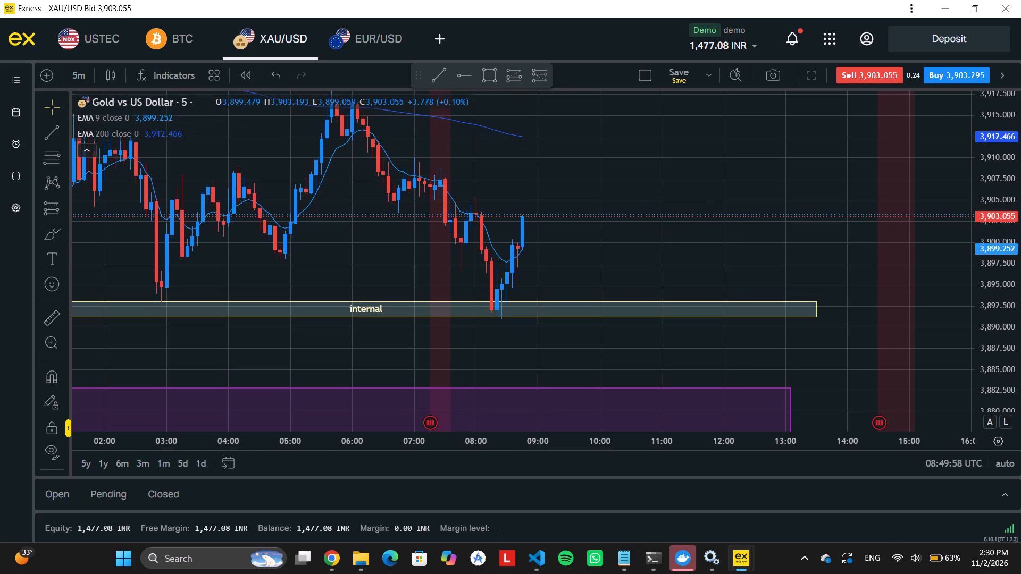
pyautogui.moveTo(704, 196); pyautogui.dragTo(861, 237)
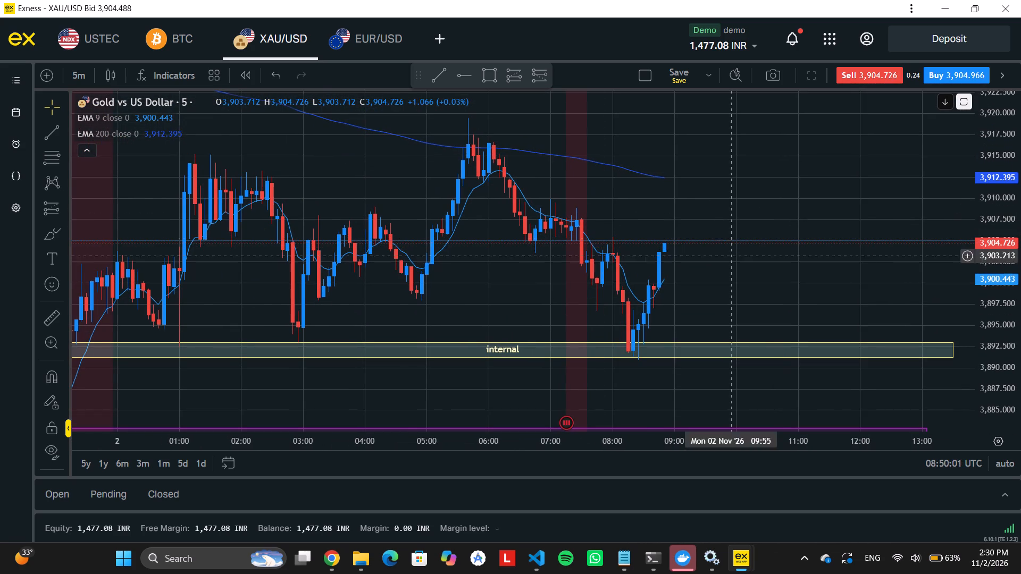
pyautogui.moveTo(482, 294); pyautogui.dragTo(421, 274)
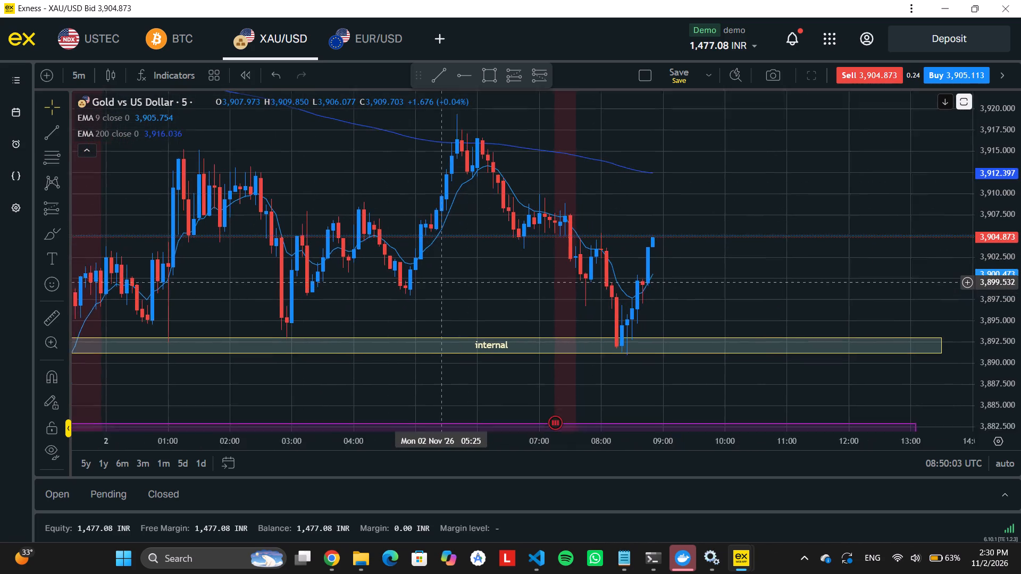
pyautogui.moveTo(421, 274); pyautogui.dragTo(376, 256)
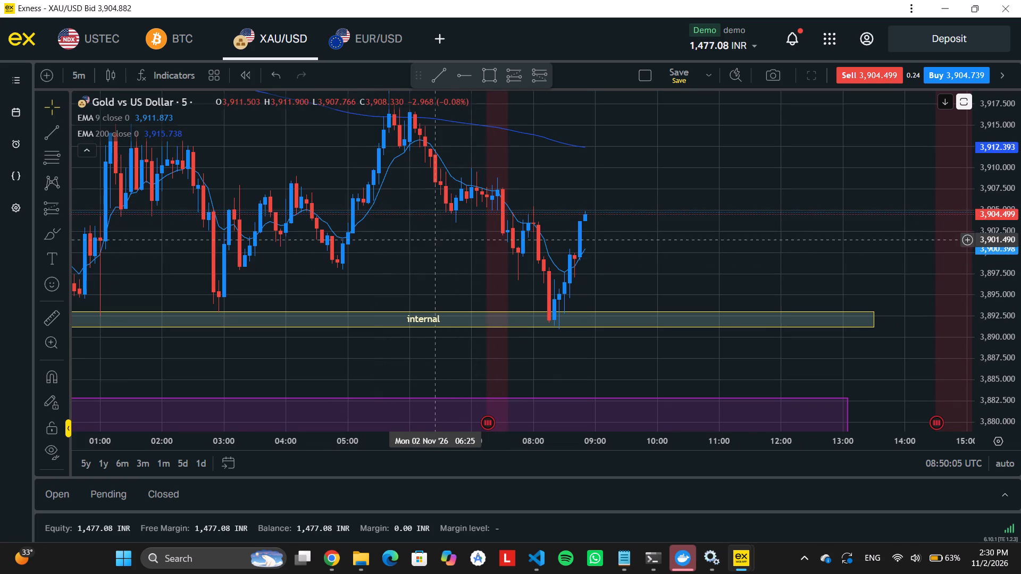
pyautogui.moveTo(437, 240); pyautogui.dragTo(421, 376)
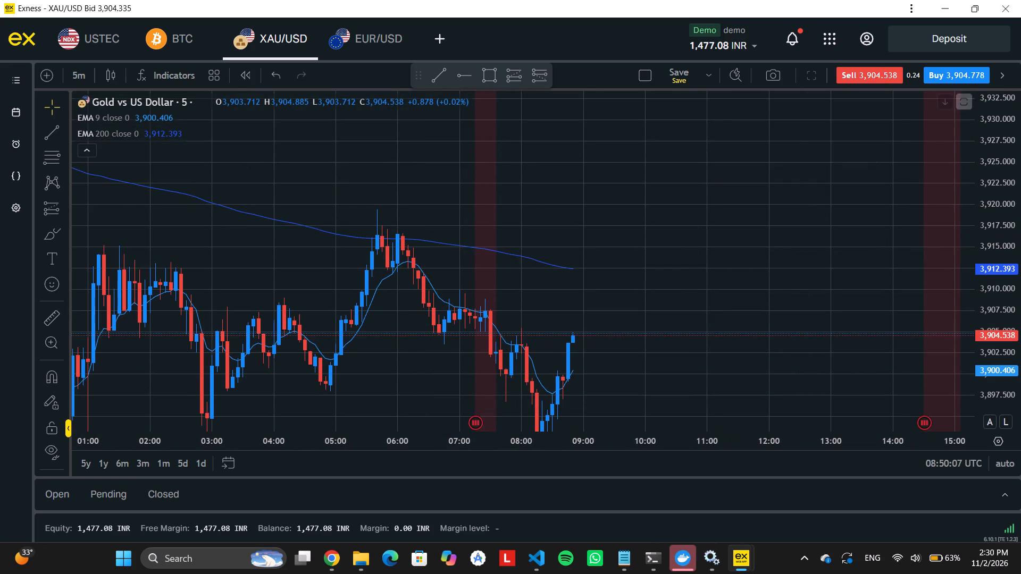
pyautogui.scroll(9, 1012, 217)
pyautogui.moveTo(616, 292); pyautogui.dragTo(542, 259)
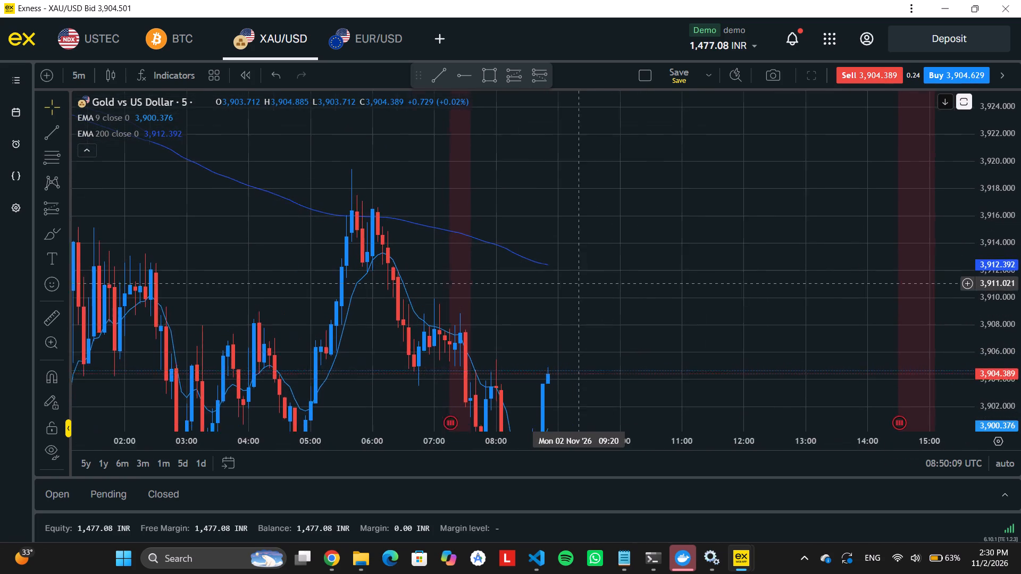
pyautogui.moveTo(542, 259); pyautogui.dragTo(533, 175)
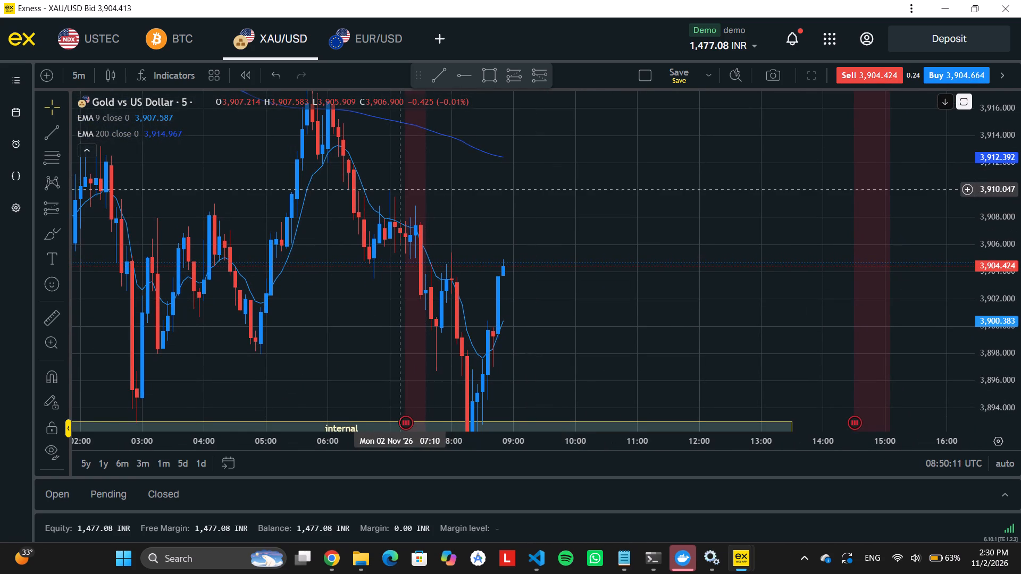
pyautogui.moveTo(555, 225); pyautogui.dragTo(642, 362)
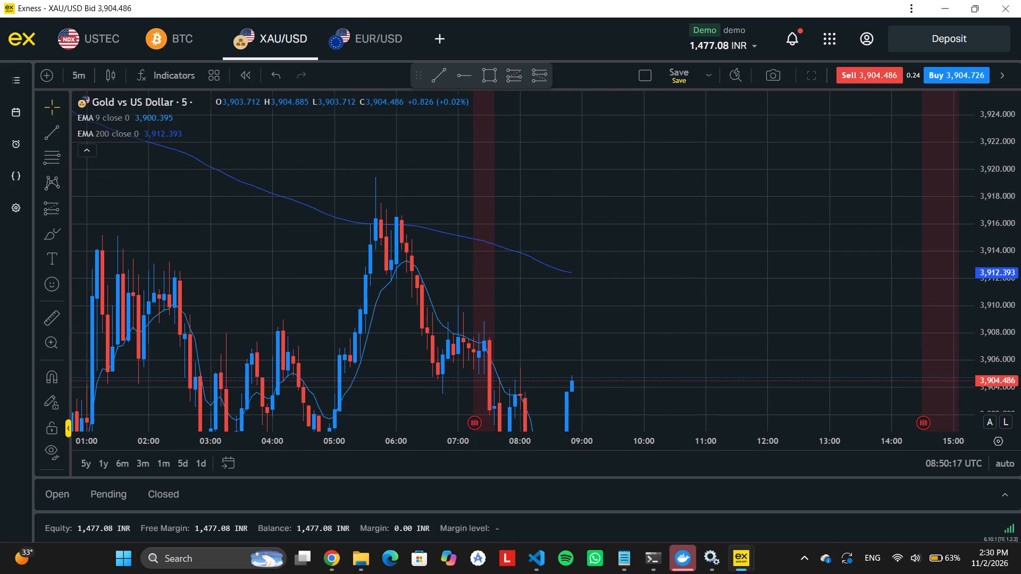
pyautogui.hscroll(1, 1017, 166)
pyautogui.scroll(-6, 1017, 166)
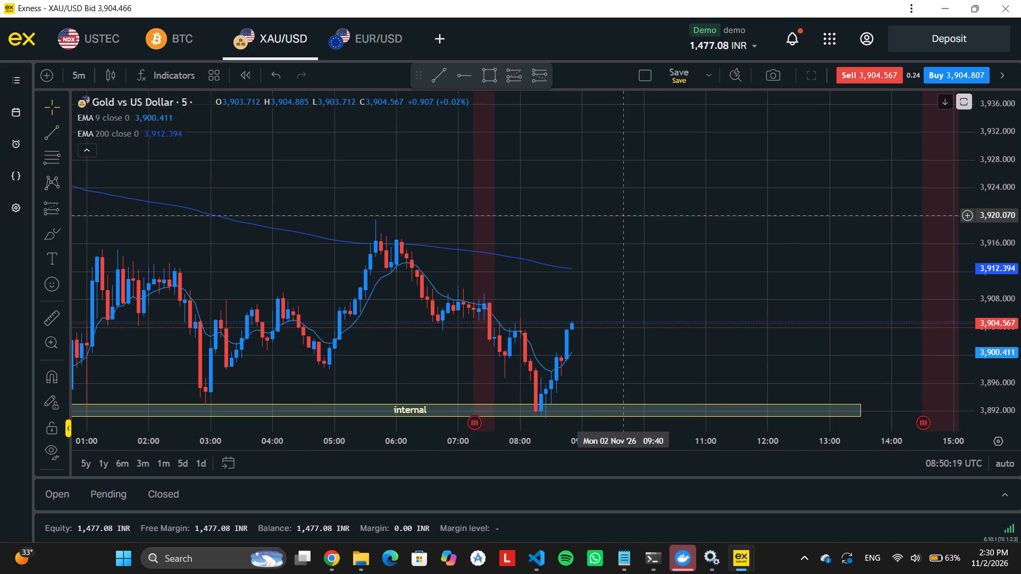
pyautogui.hscroll(1, 625, 215)
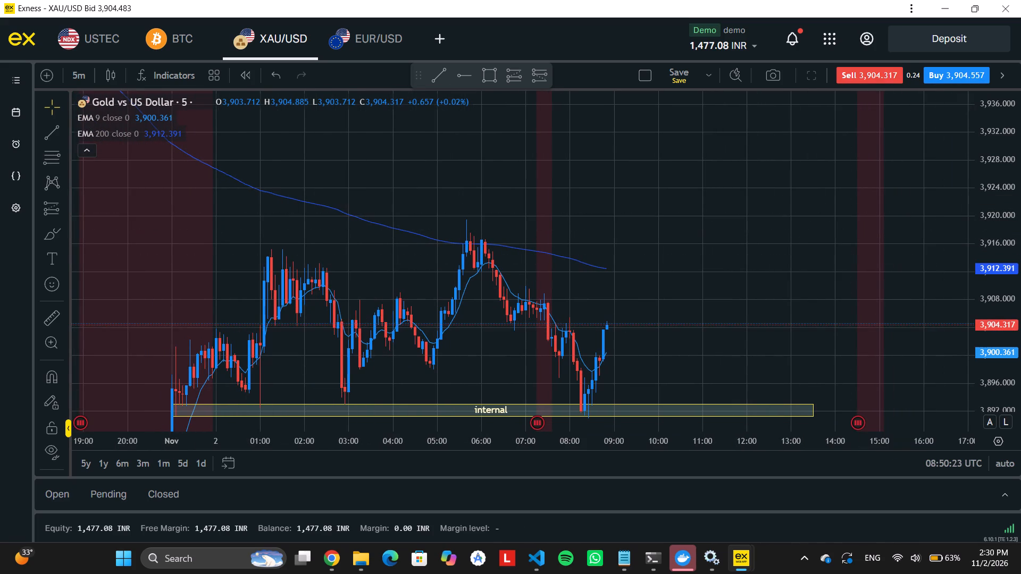
pyautogui.scroll(-2, 1020, 210)
pyautogui.moveTo(799, 216); pyautogui.dragTo(833, 144)
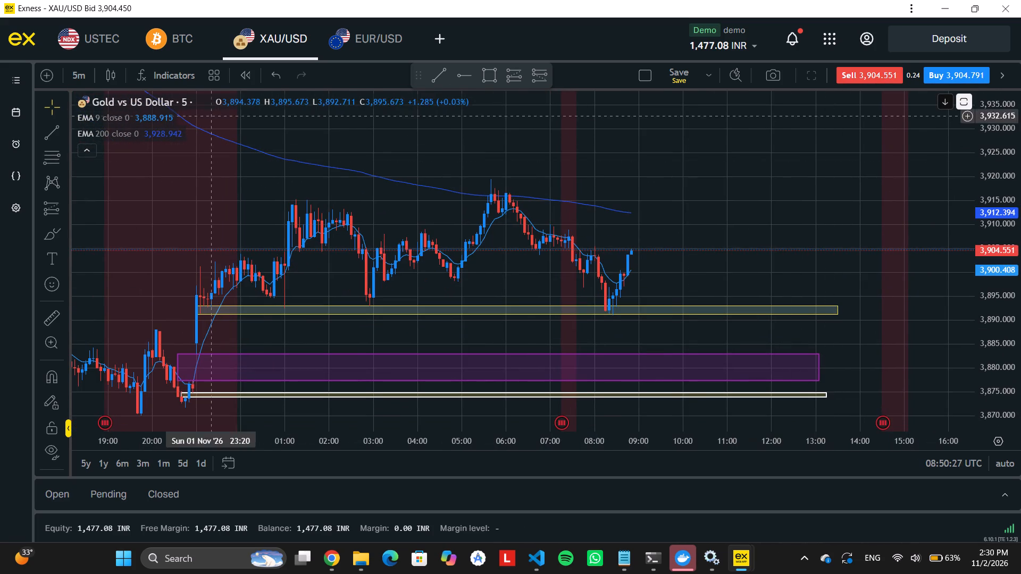
# Switch the gold chart to the 15-minute timeframe.
pyautogui.click(80, 65)
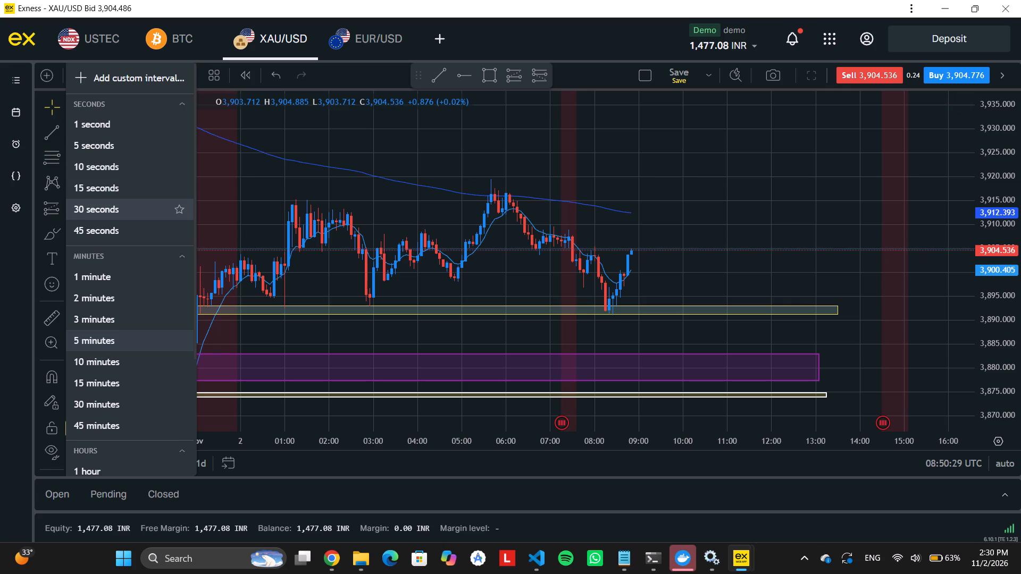
pyautogui.click(128, 388)
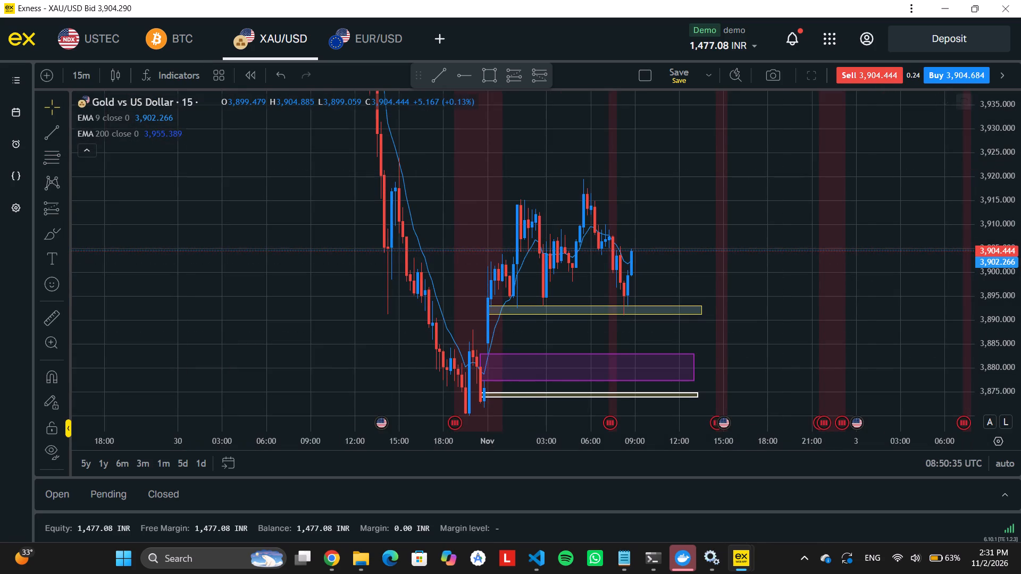
# Draw a rectangle zone above price from about 3,923.88 to 3,917.75, spanning 30 Oct 14:30 to 2 Nov 21:15.
pyautogui.hscroll(1, 1011, 183)
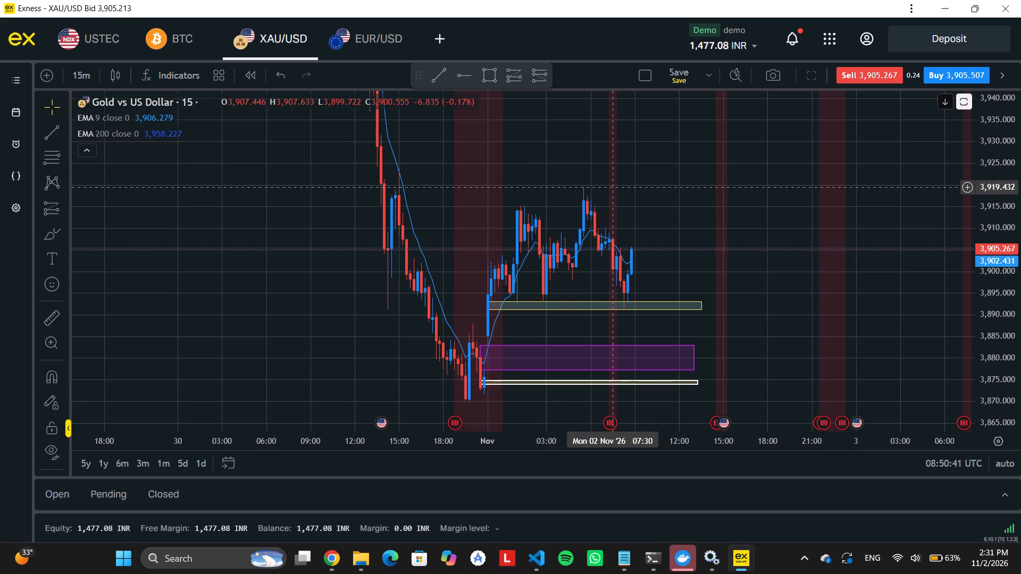
pyautogui.click(479, 73)
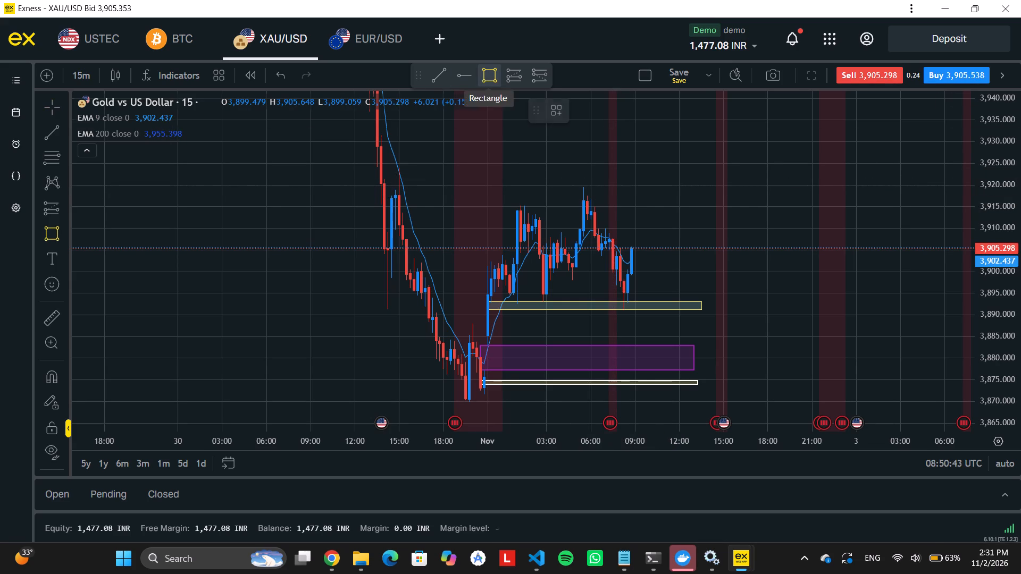
pyautogui.click(391, 168)
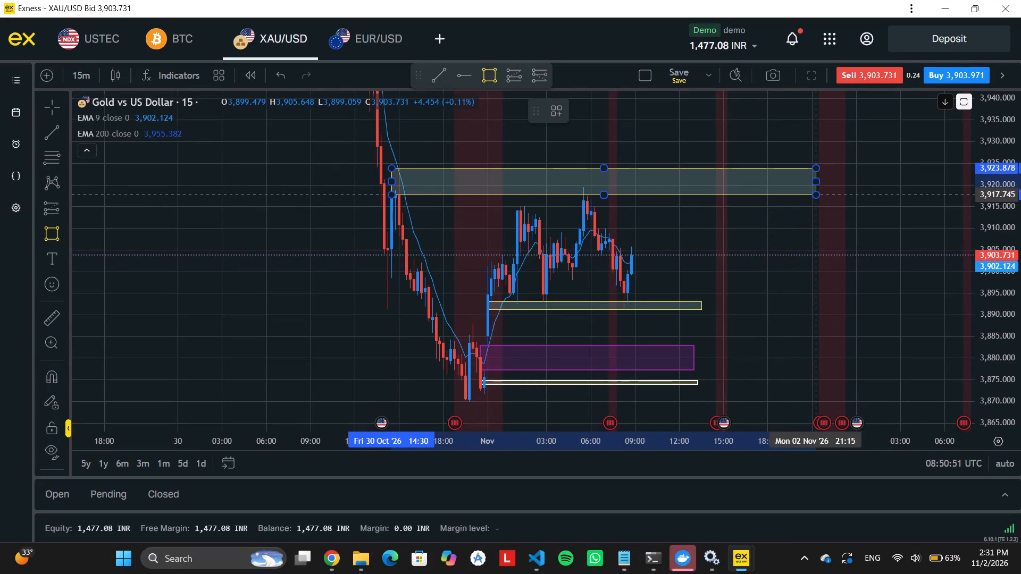
pyautogui.click(815, 195)
# Label the new upper rectangle zone "upside liquidity".
pyautogui.click(606, 179)
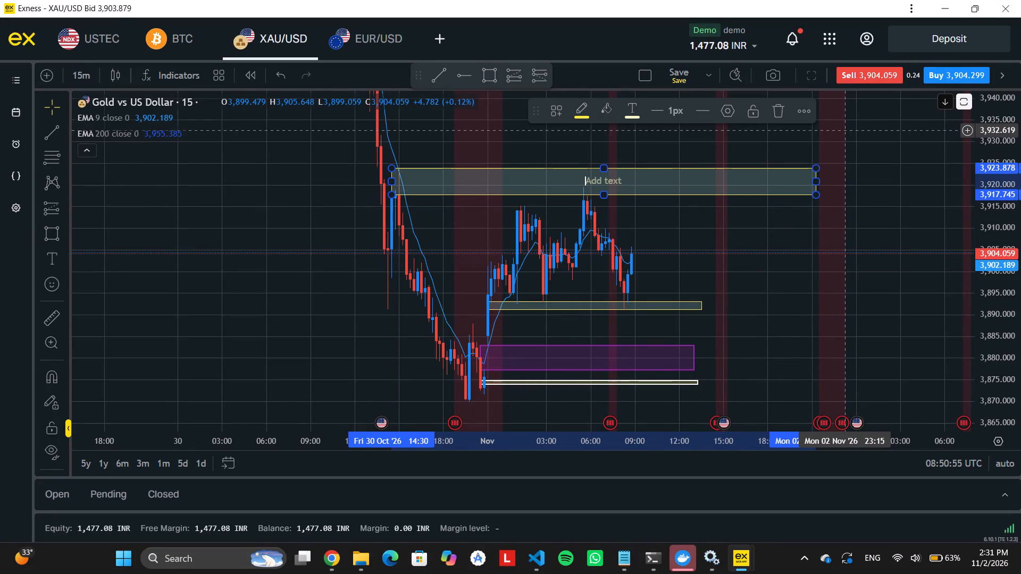
pyautogui.write('upside')
pyautogui.press('space')
pyautogui.write('li')
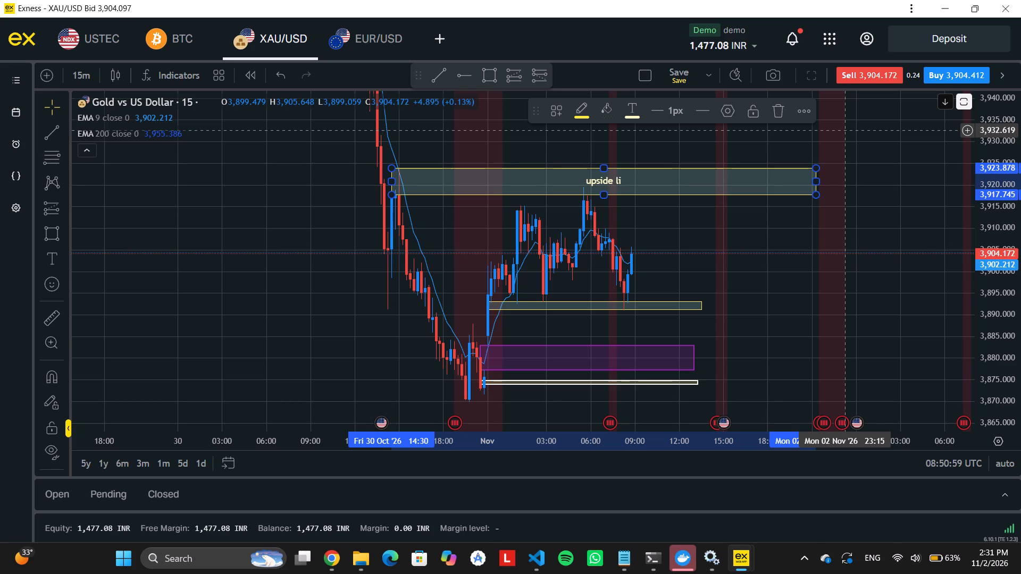
pyautogui.write('quidity')
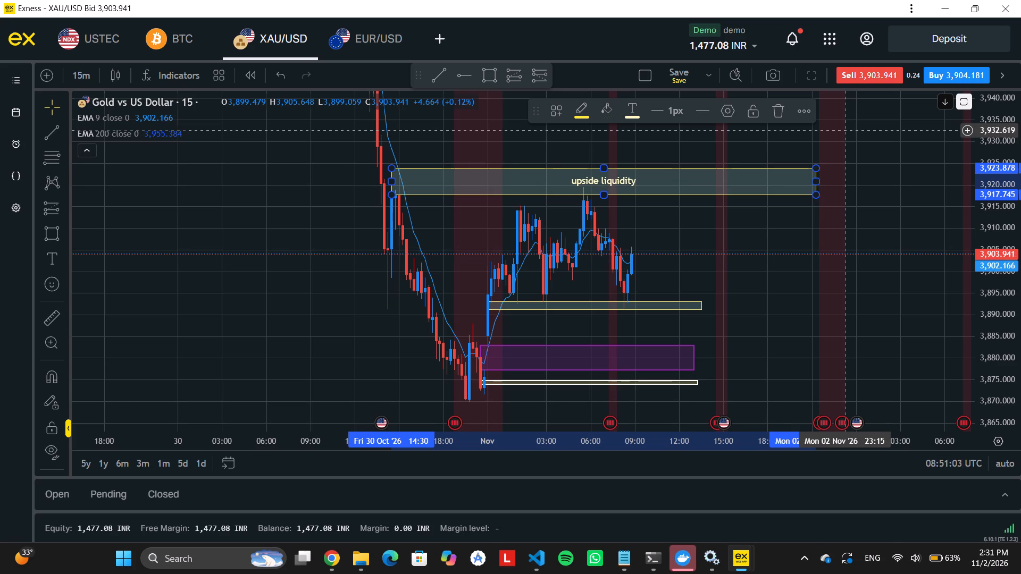
pyautogui.press('Return')
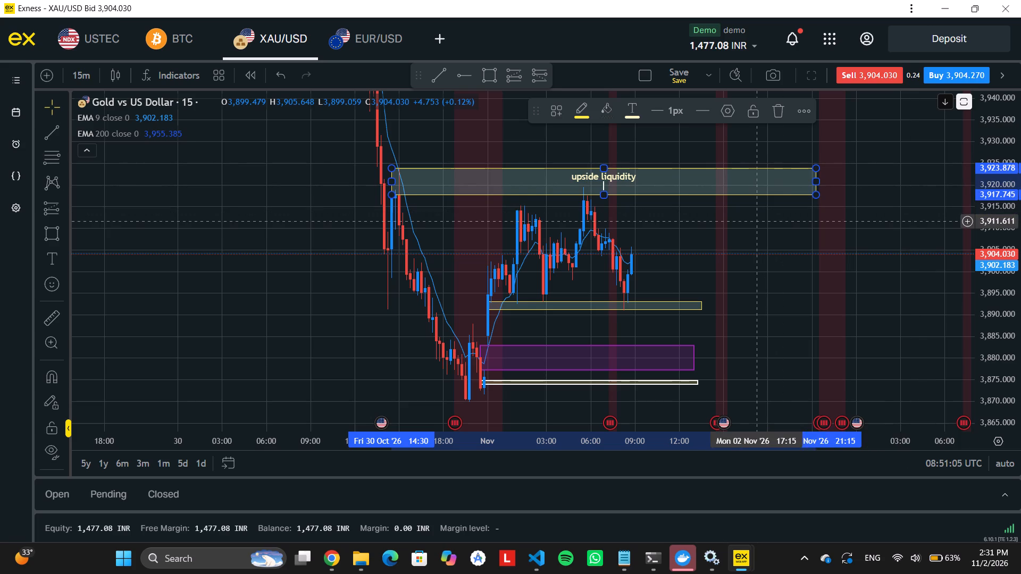
pyautogui.click(757, 221)
# Change the upside liquidity zone's fill and border colours to purple.
pyautogui.click(653, 182)
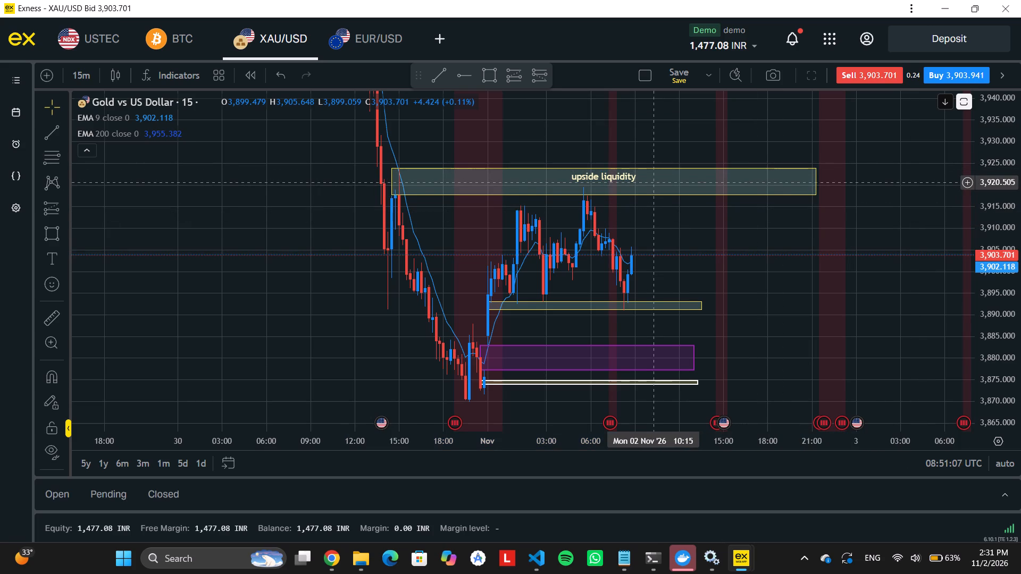
pyautogui.click(593, 168)
pyautogui.click(604, 109)
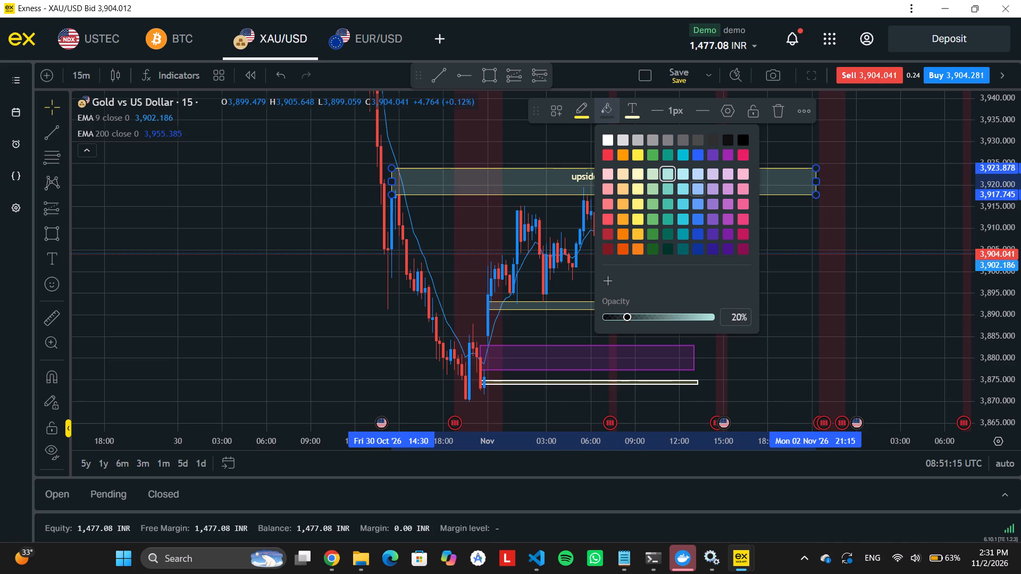
pyautogui.click(729, 202)
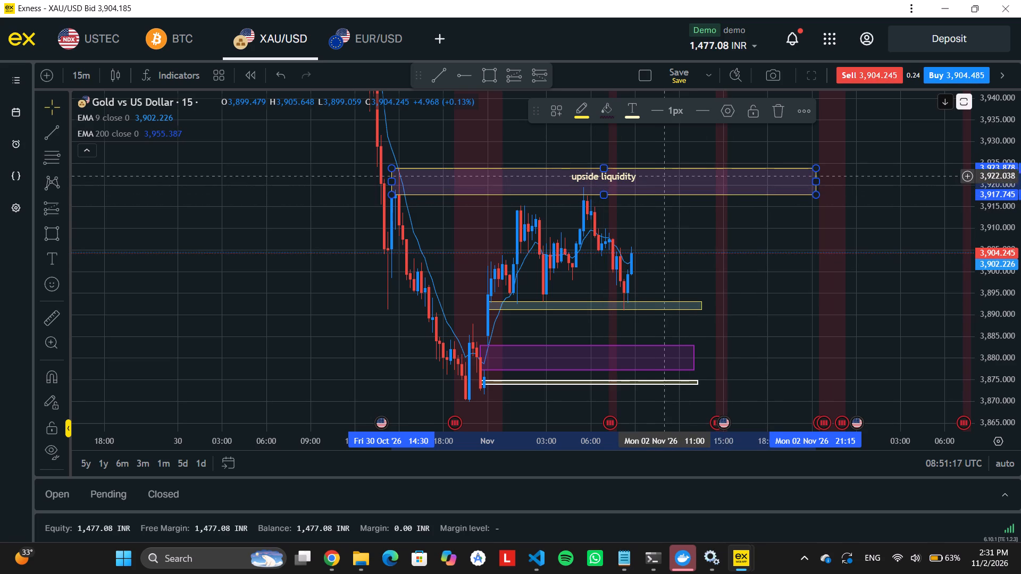
pyautogui.click(574, 109)
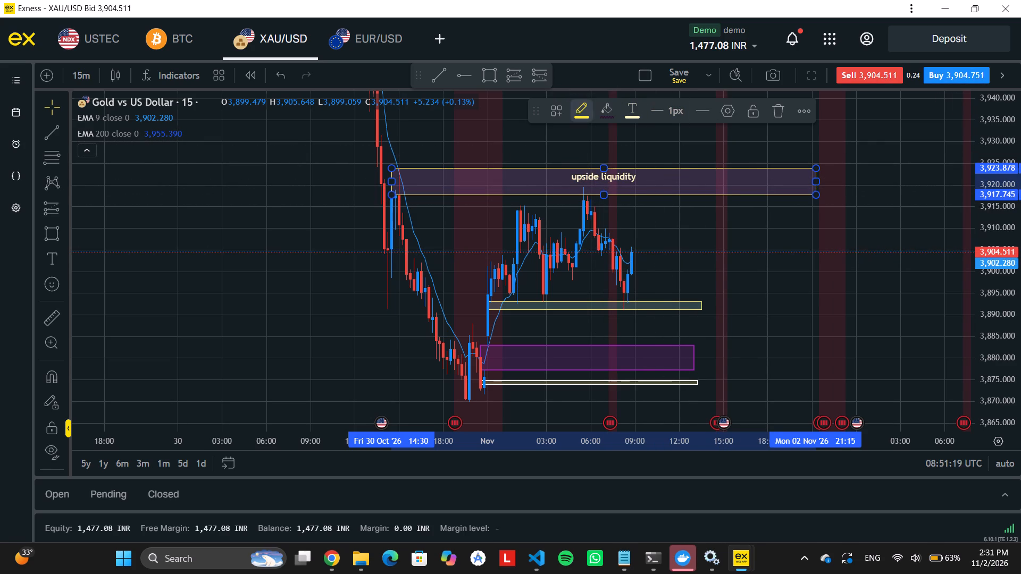
pyautogui.click(699, 150)
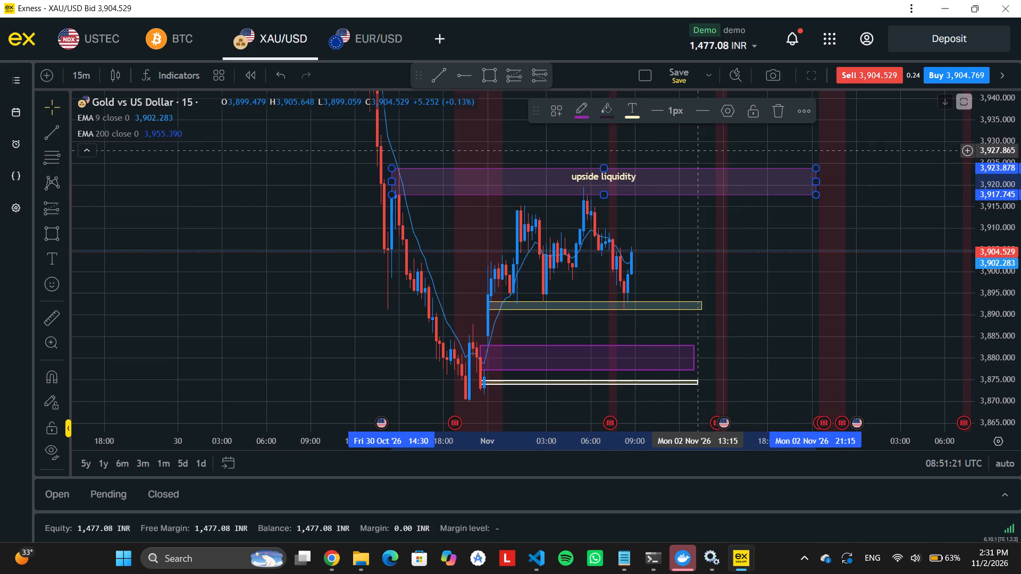
pyautogui.click(731, 209)
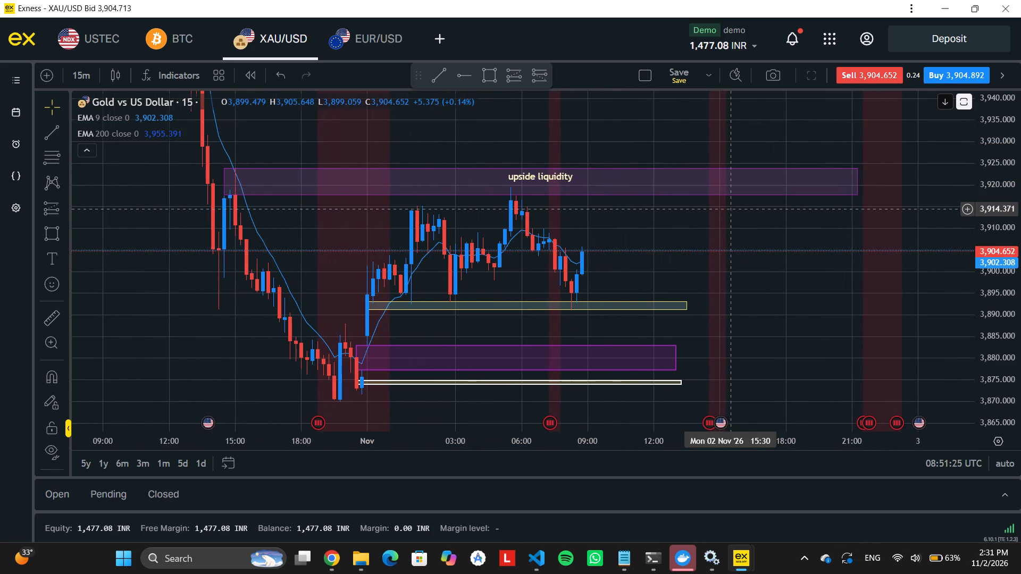
# Examine the 15-minute gold candles from the 30 Oct decline onward against the upside liquidity zone and the three lower zones.
pyautogui.scroll(8, 1018, 146)
pyautogui.scroll(-2, 1018, 146)
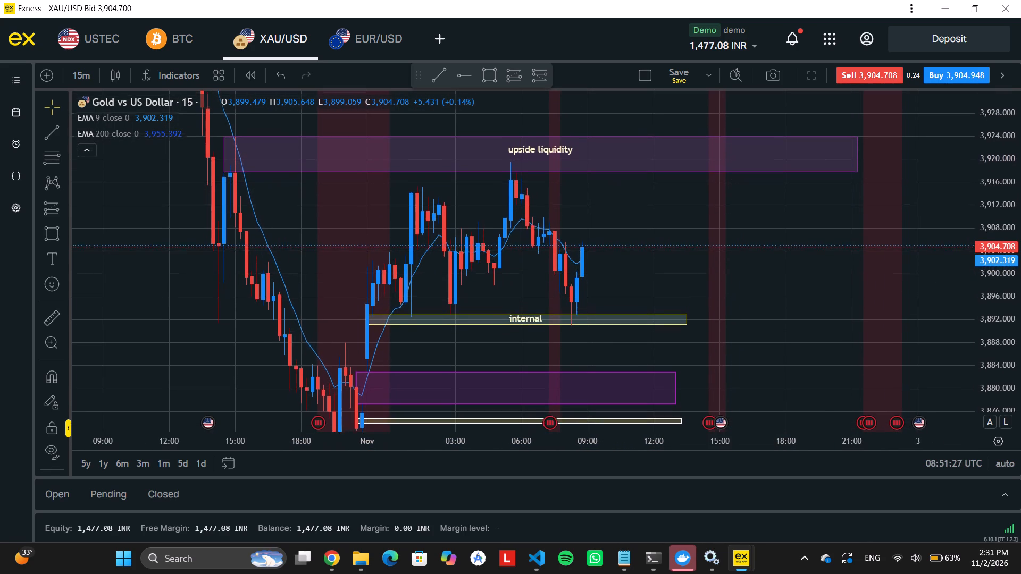
pyautogui.scroll(-9, 1018, 146)
pyautogui.moveTo(679, 251); pyautogui.dragTo(690, 265)
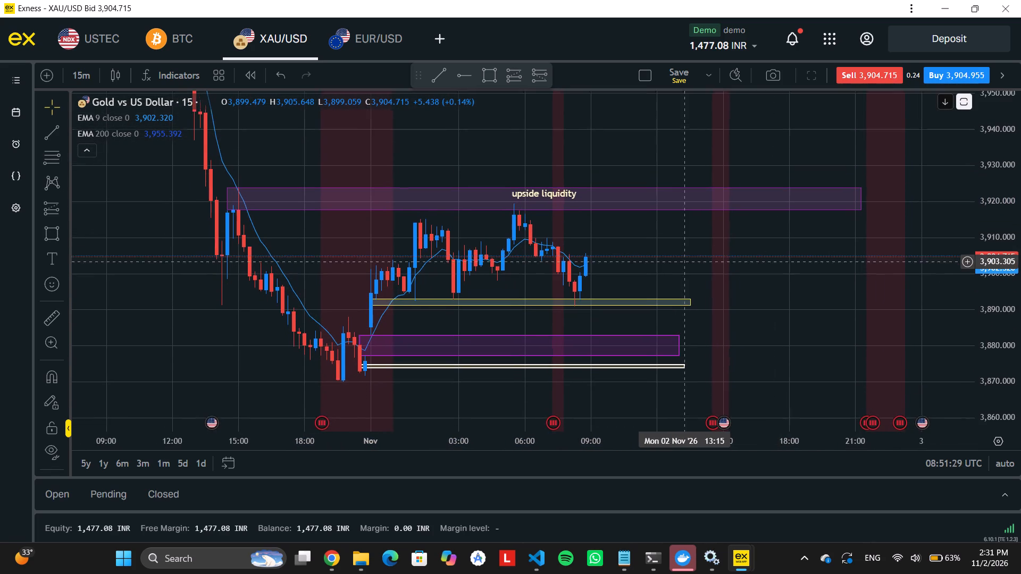
pyautogui.moveTo(690, 265); pyautogui.dragTo(706, 271)
pyautogui.scroll(9, 706, 271)
pyautogui.hscroll(7, 706, 271)
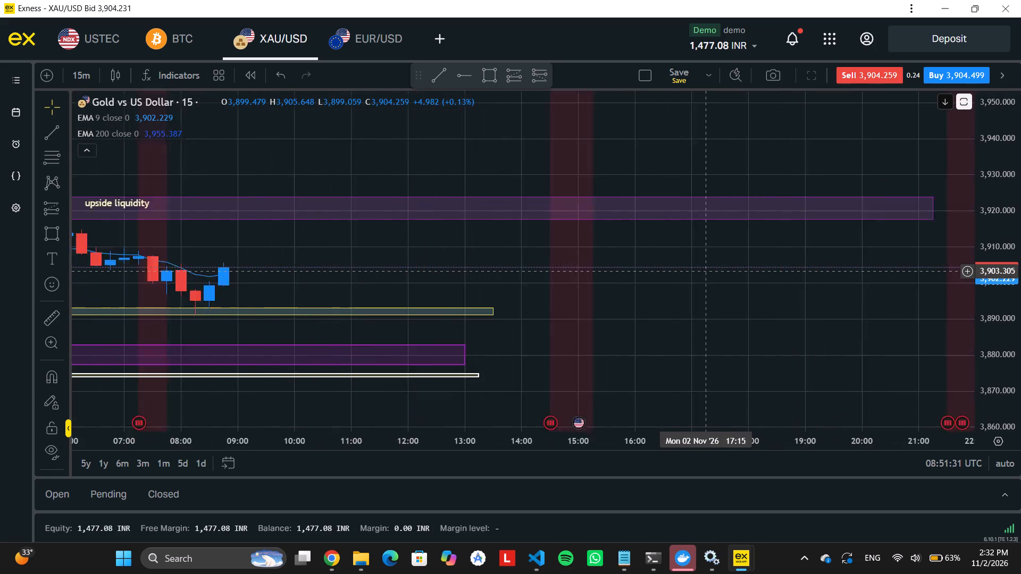
pyautogui.hscroll(6, 706, 271)
pyautogui.hscroll(-2, 706, 271)
pyautogui.hscroll(1, 706, 271)
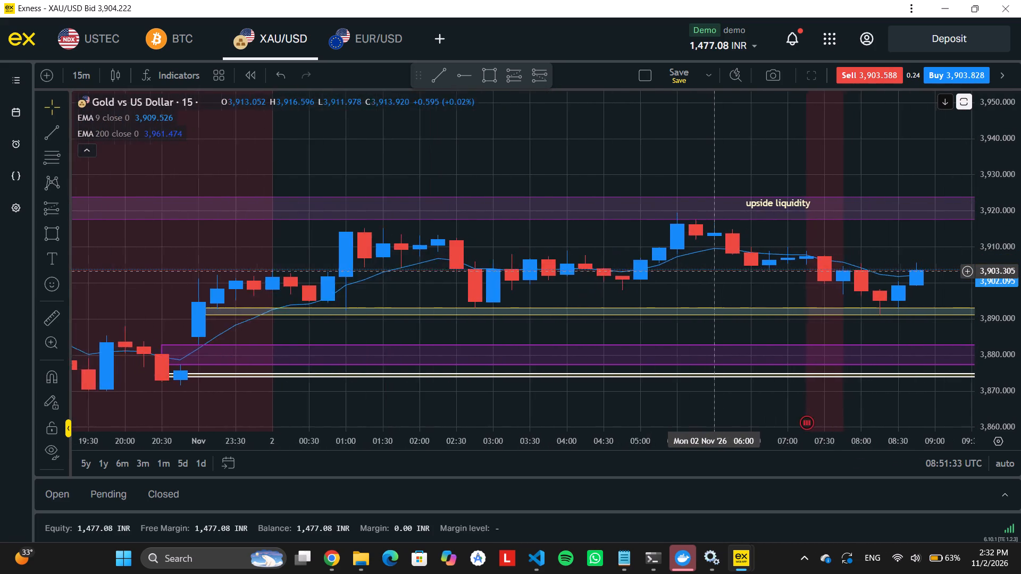
pyautogui.hscroll(1, 706, 271)
pyautogui.scroll(-3, 706, 271)
pyautogui.moveTo(706, 271); pyautogui.dragTo(696, 272)
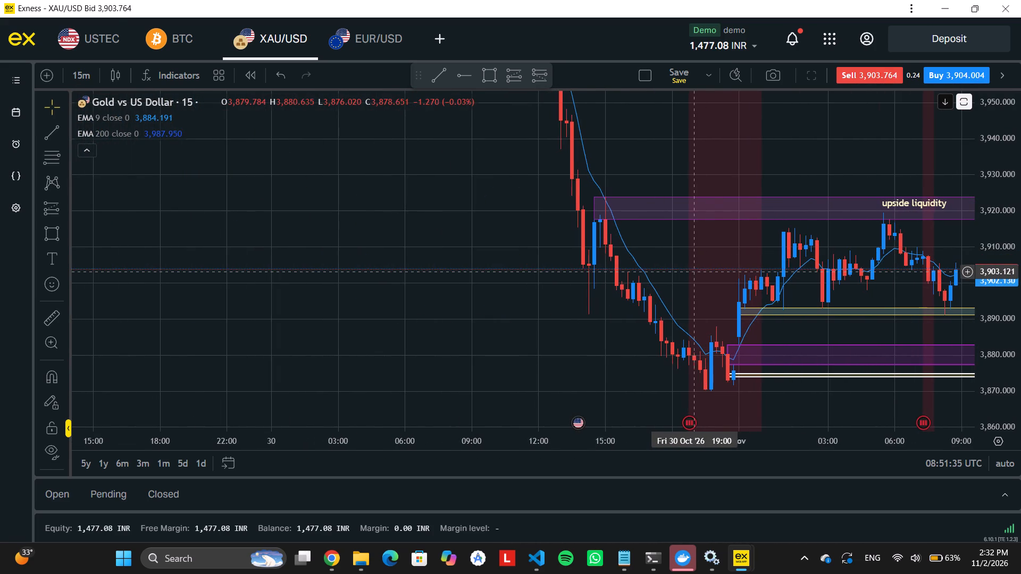
pyautogui.hscroll(-6, 696, 272)
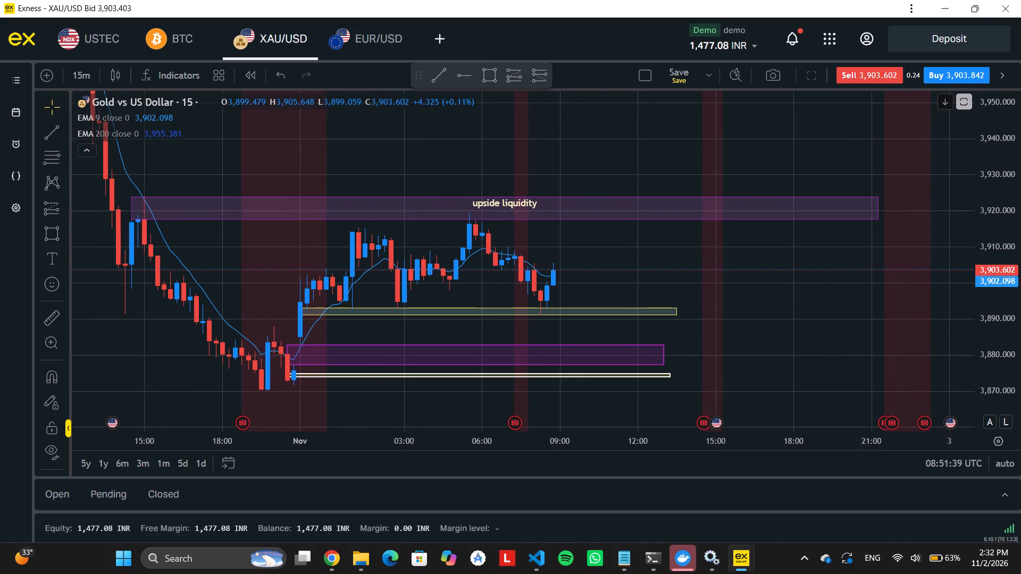
pyautogui.scroll(3, 992, 210)
pyautogui.moveTo(648, 262); pyautogui.dragTo(697, 170)
pyautogui.scroll(3, 697, 170)
pyautogui.scroll(-2, 697, 170)
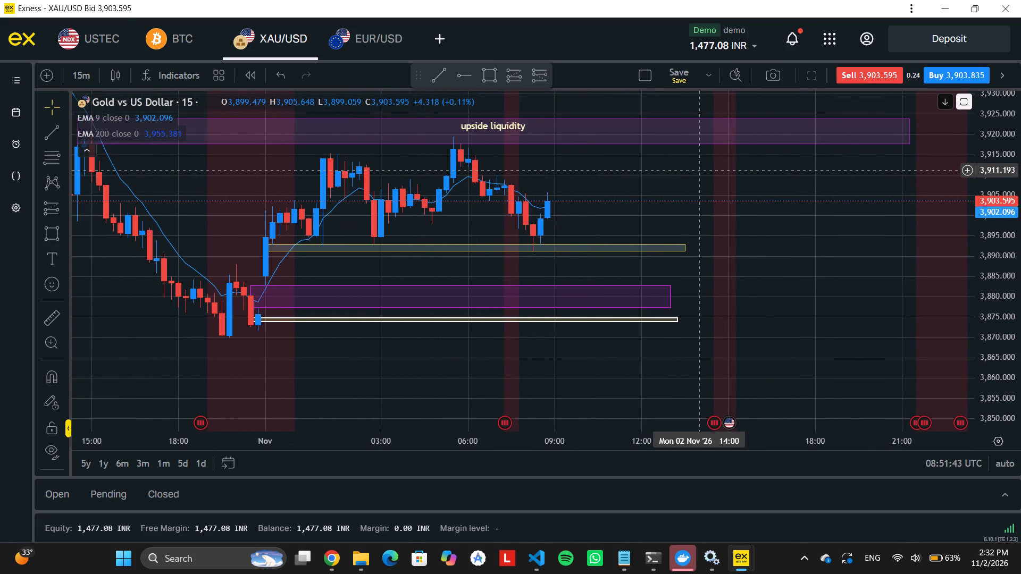
pyautogui.moveTo(697, 170); pyautogui.dragTo(809, 260)
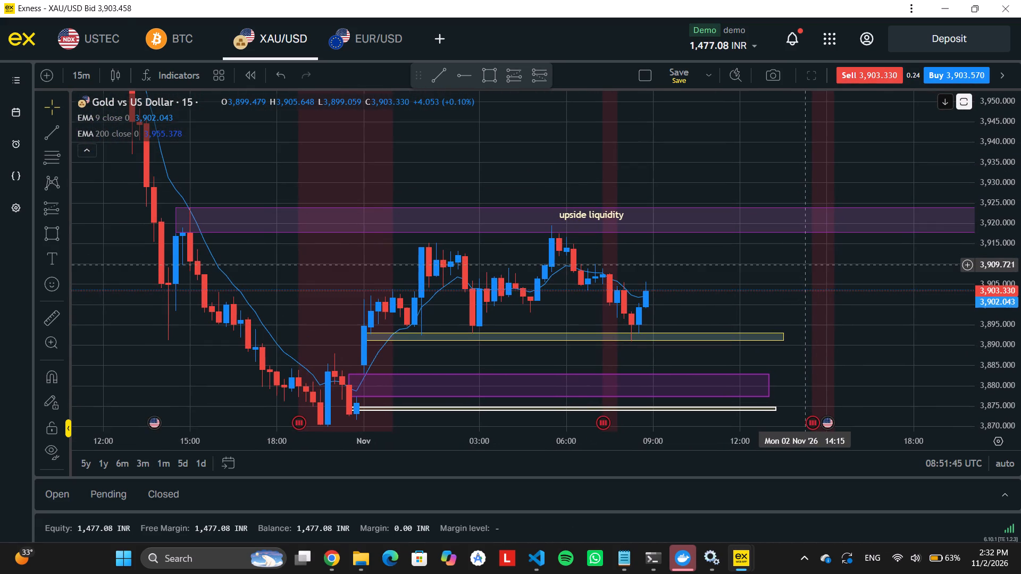
pyautogui.moveTo(806, 265); pyautogui.dragTo(772, 168)
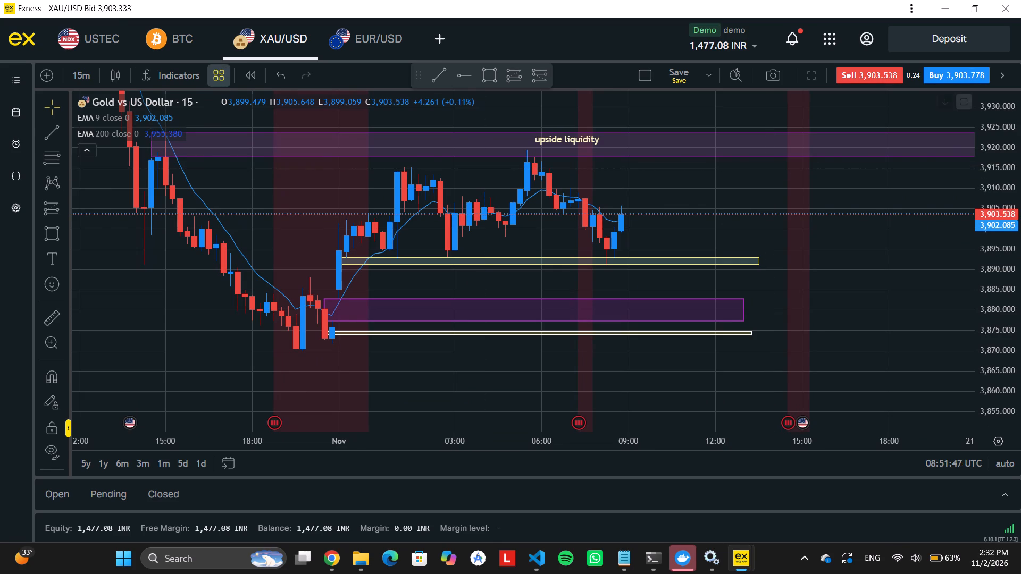
# Switch the gold chart to the 5-minute timeframe.
pyautogui.click(74, 74)
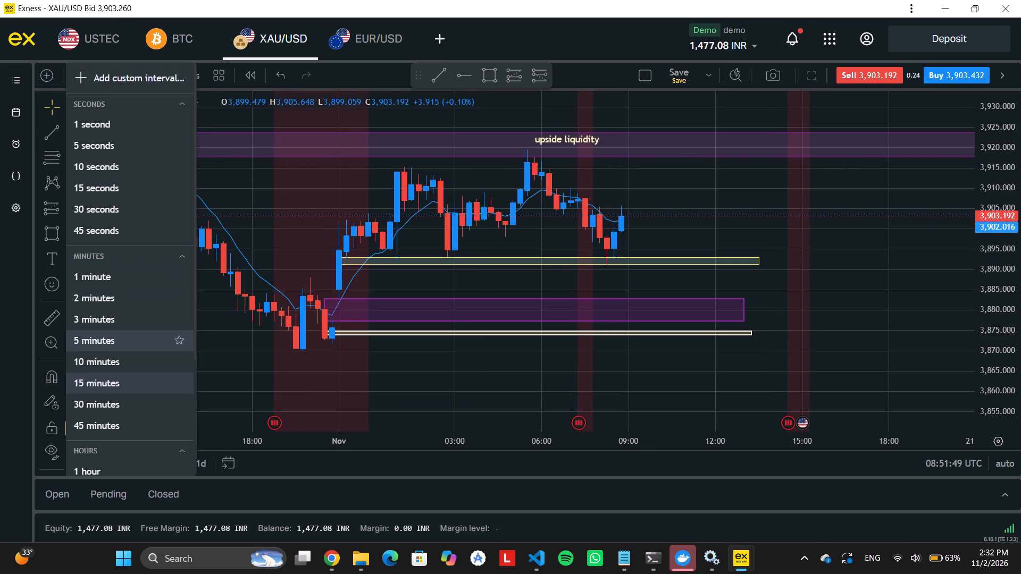
pyautogui.click(113, 346)
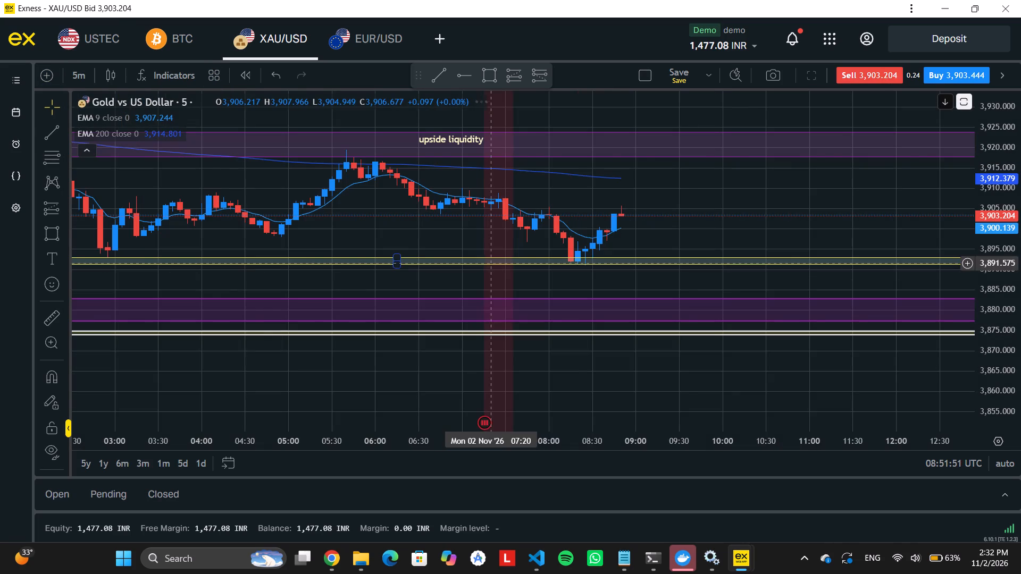
# Examine the 5-minute gold candles around the start of the upside liquidity zone on 30 Oct, along with the EMAs.
pyautogui.hscroll(1, 687, 159)
pyautogui.scroll(-1, 687, 159)
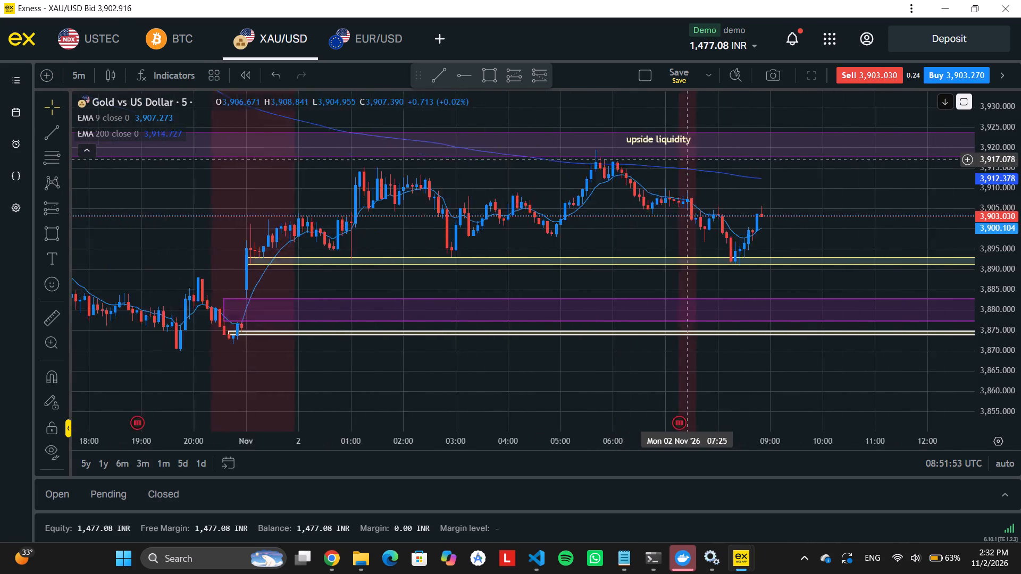
pyautogui.scroll(-2, 687, 159)
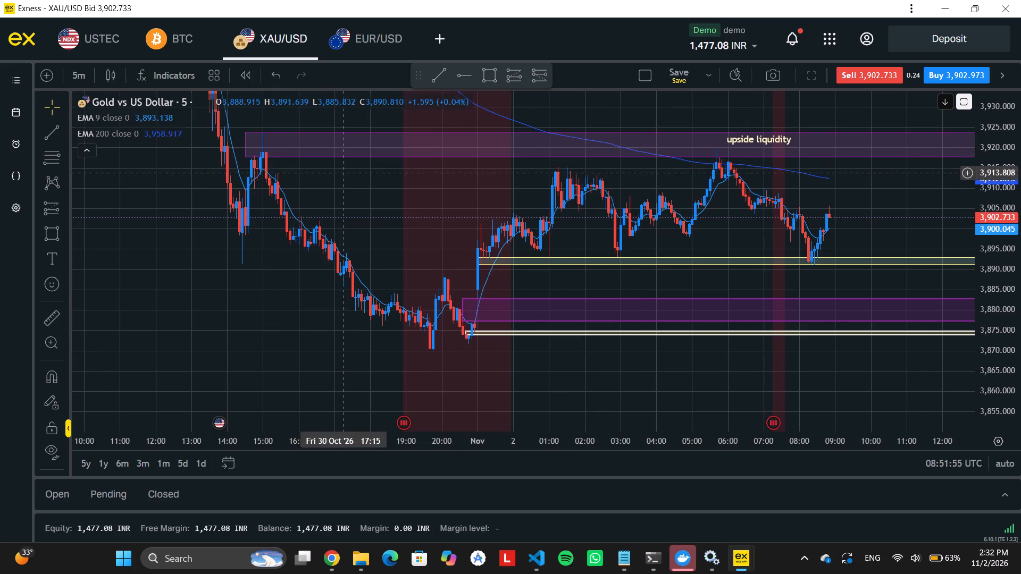
pyautogui.hscroll(3, 355, 182)
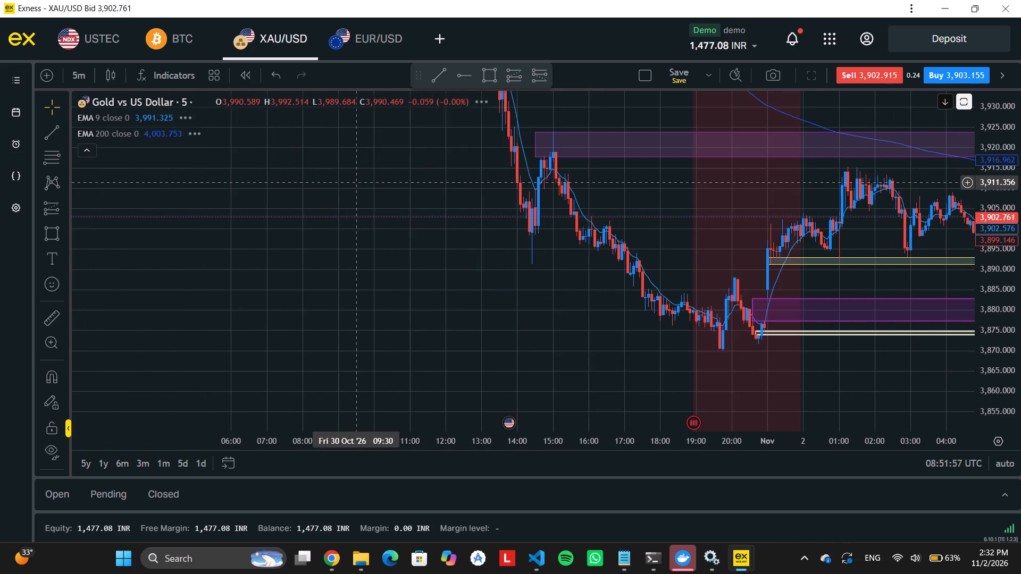
pyautogui.keyDown('ctrl'); pyautogui.scroll(5, 566, 151); pyautogui.keyUp('ctrl')
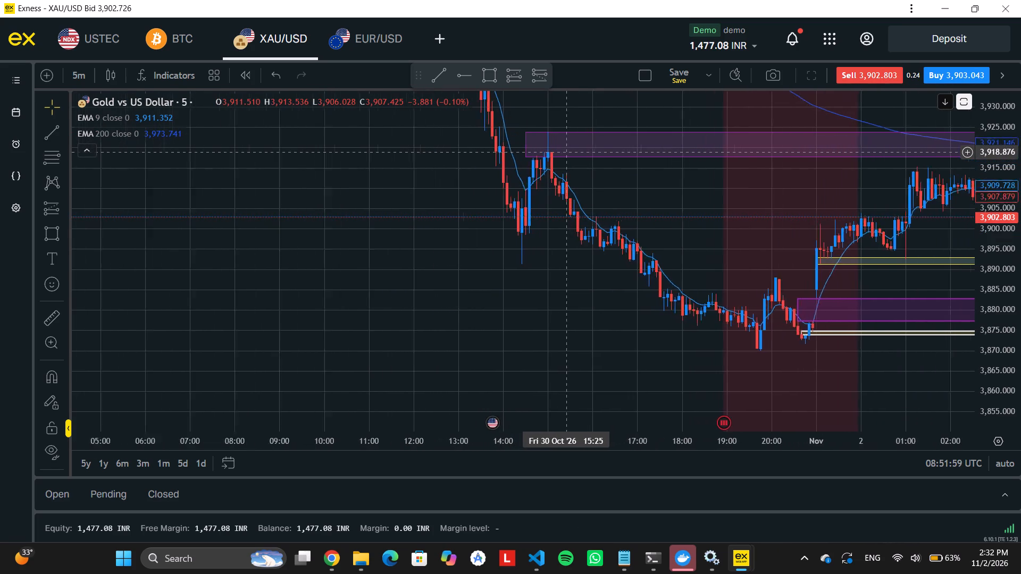
pyautogui.keyDown('ctrl'); pyautogui.scroll(2, 566, 151); pyautogui.keyUp('ctrl')
pyautogui.scroll(10, 1018, 156)
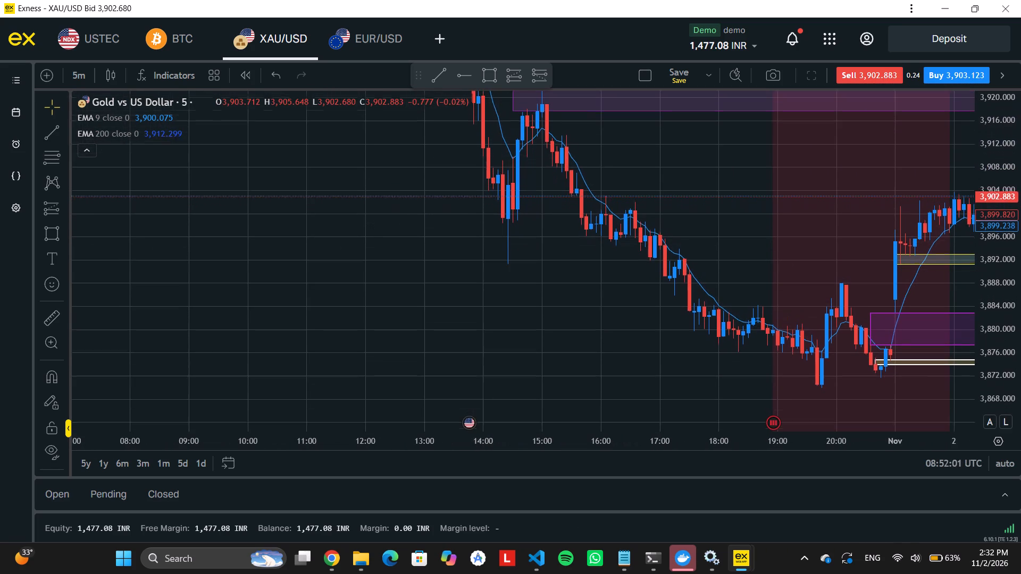
pyautogui.scroll(3, 1018, 156)
pyautogui.moveTo(660, 188); pyautogui.dragTo(686, 423)
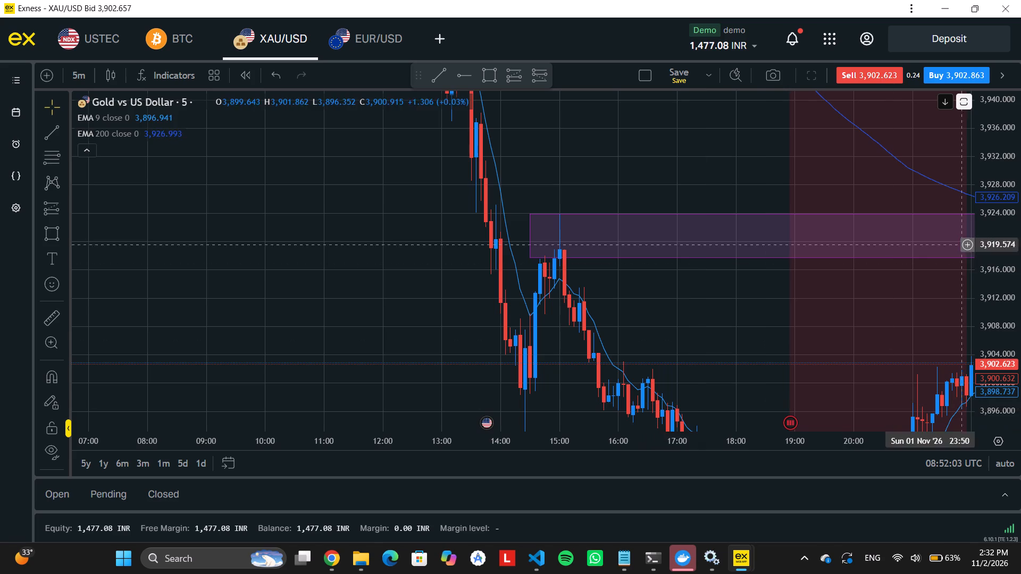
pyautogui.keyDown('ctrl'); pyautogui.scroll(8, 1012, 218); pyautogui.keyUp('ctrl')
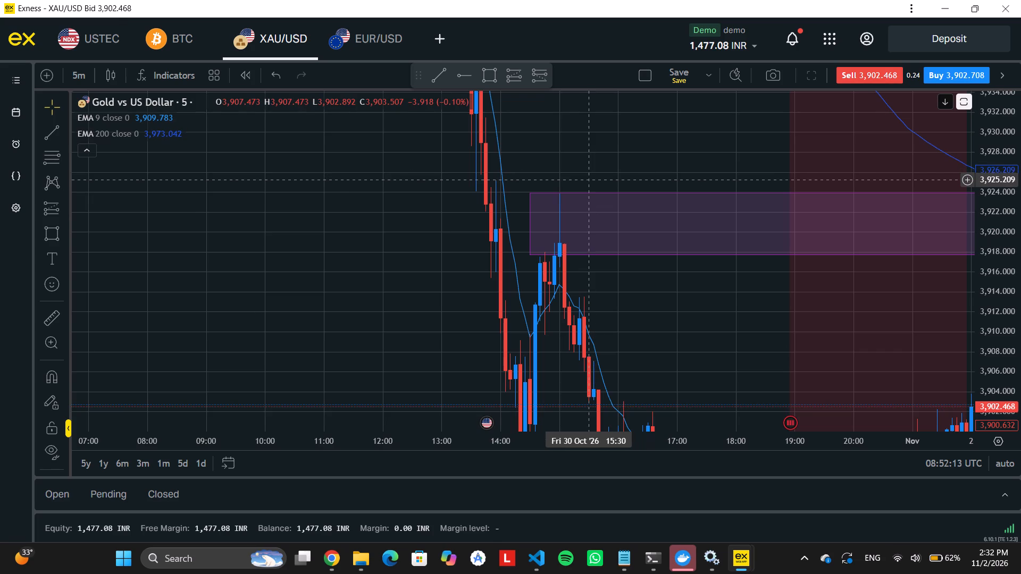
pyautogui.scroll(1, 589, 185)
pyautogui.moveTo(599, 163); pyautogui.dragTo(632, 243)
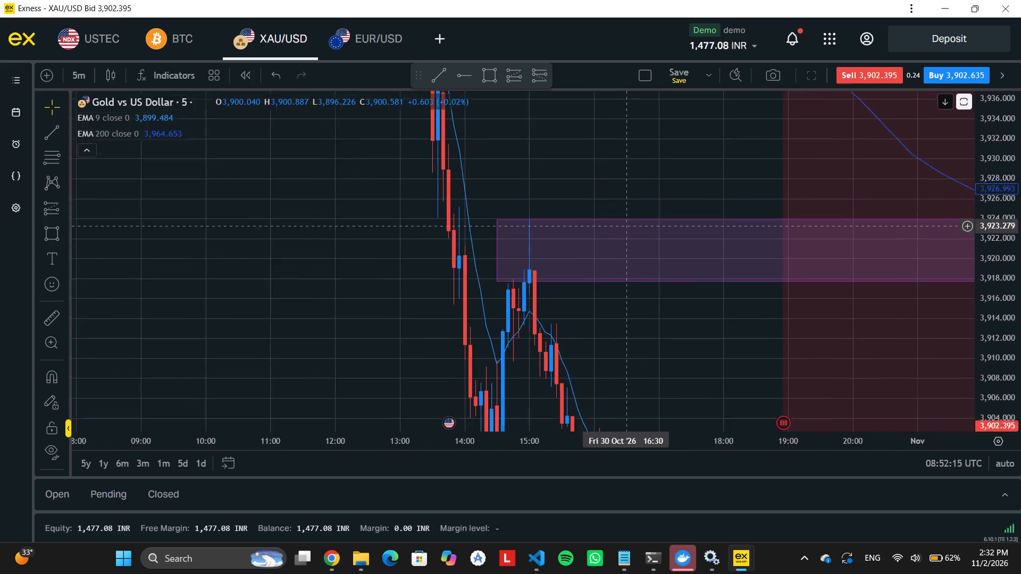
pyautogui.moveTo(632, 243); pyautogui.dragTo(595, 336)
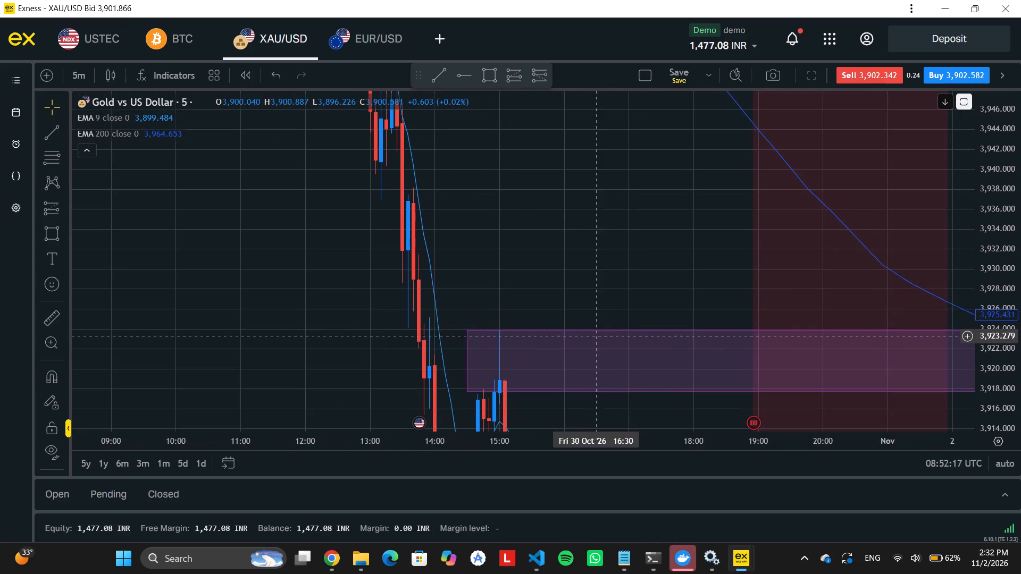
pyautogui.hscroll(1, 1020, 189)
pyautogui.scroll(-7, 1020, 189)
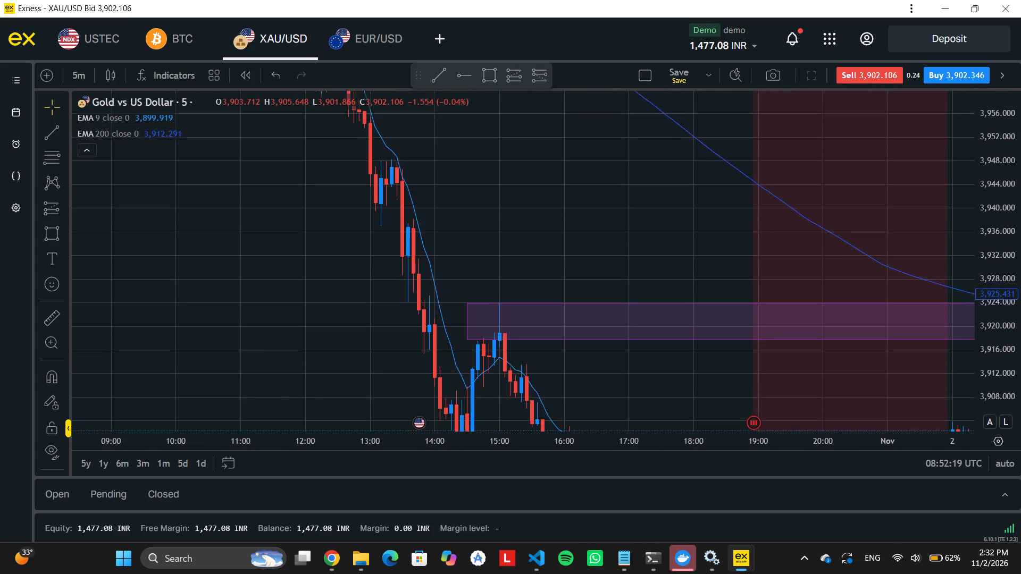
pyautogui.scroll(-8, 1020, 189)
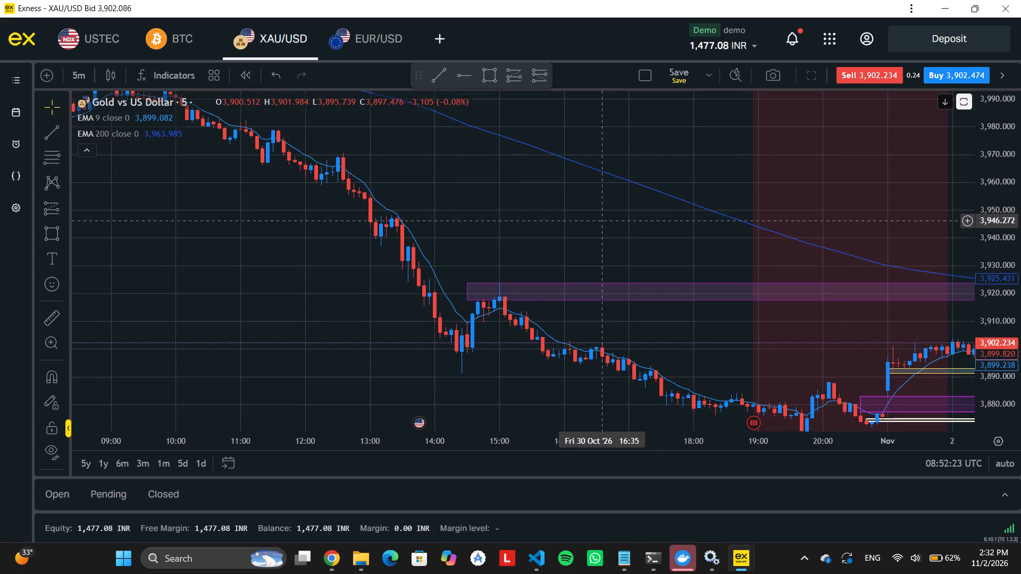
# Switch the gold chart from the 5-minute to the daily timeframe.
pyautogui.moveTo(600, 209); pyautogui.dragTo(262, 140)
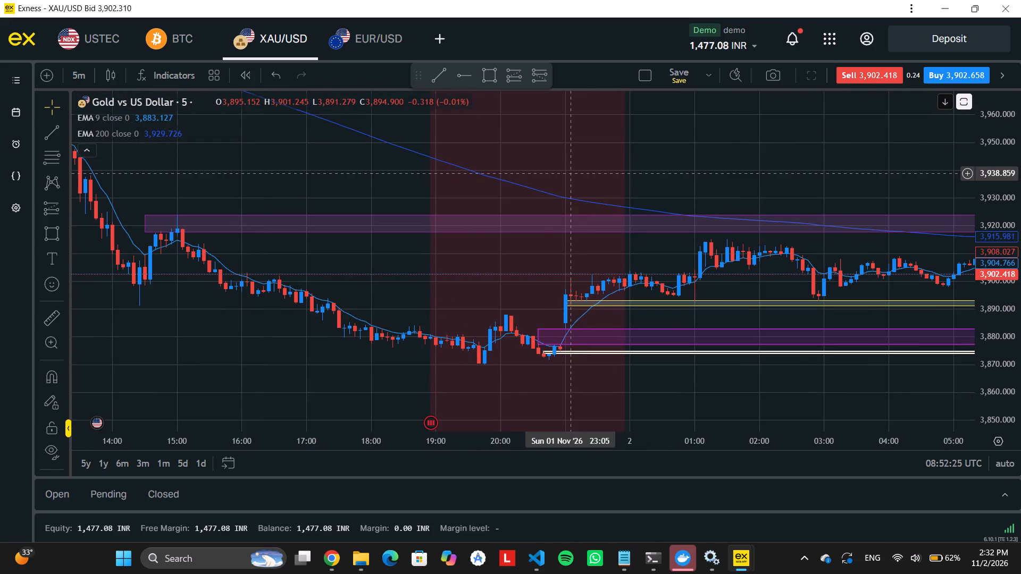
pyautogui.moveTo(573, 173); pyautogui.dragTo(224, 158)
pyautogui.moveTo(689, 176); pyautogui.dragTo(378, 191)
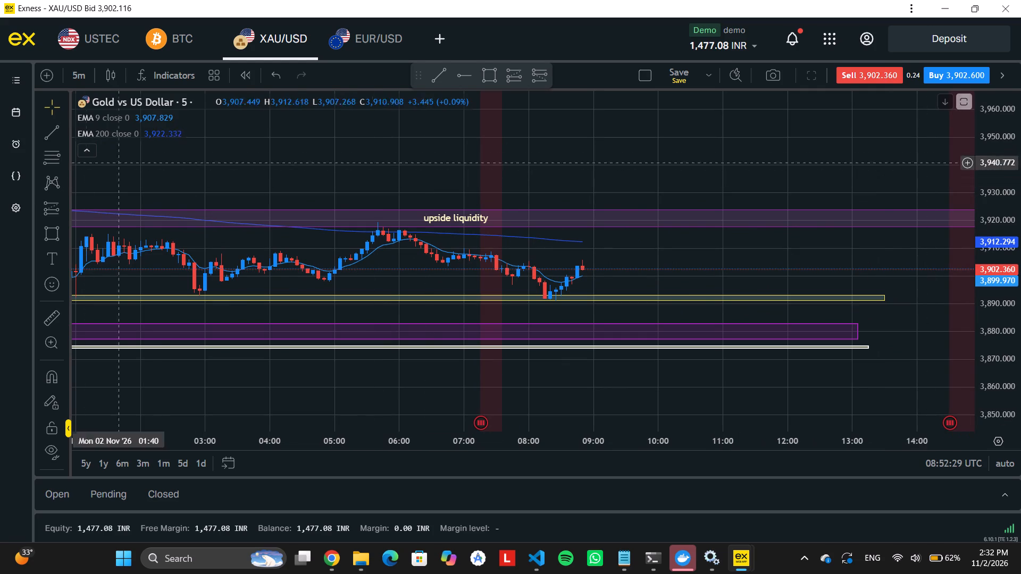
pyautogui.click(71, 81)
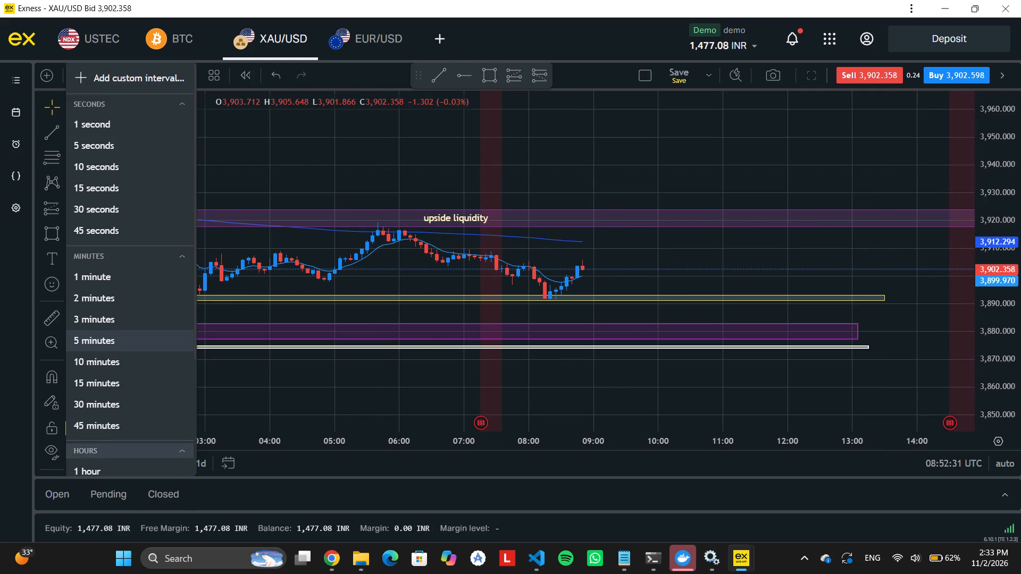
pyautogui.scroll(-3, 102, 441)
pyautogui.click(106, 399)
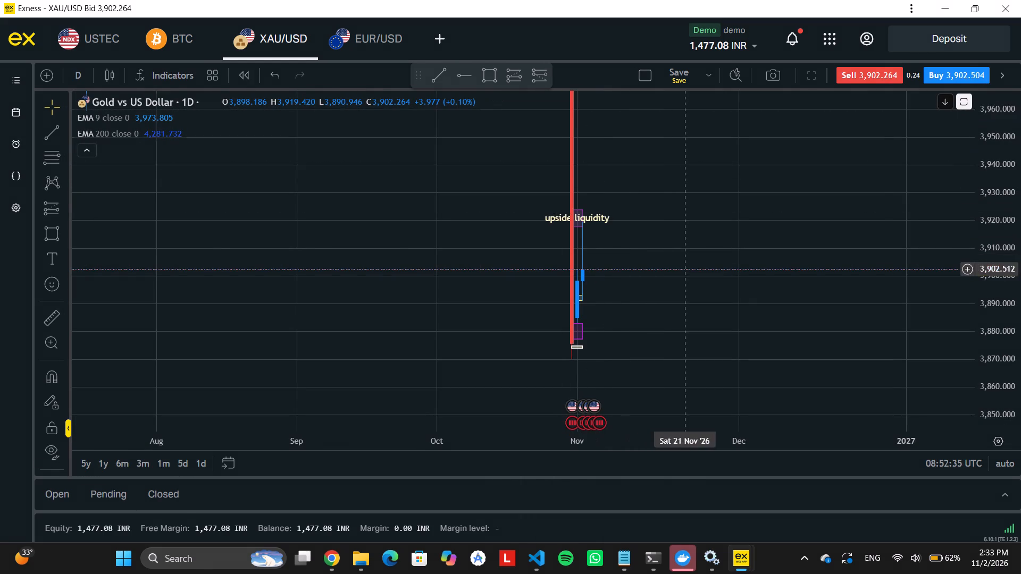
# Examine the daily gold candles from September to early November against the EMAs and the marked levels.
pyautogui.hscroll(1, 1020, 171)
pyautogui.scroll(-3, 1020, 171)
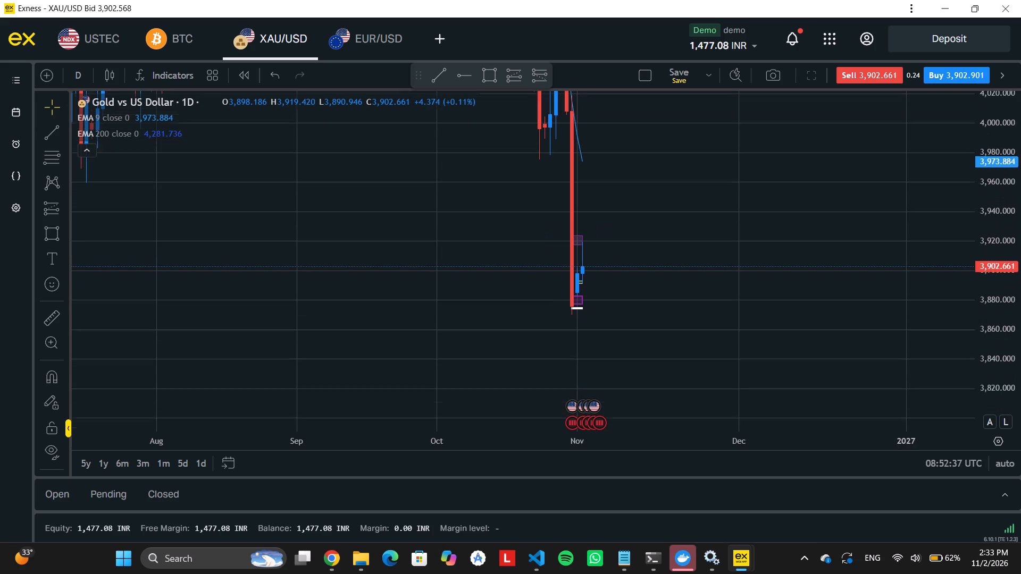
pyautogui.scroll(-7, 1020, 171)
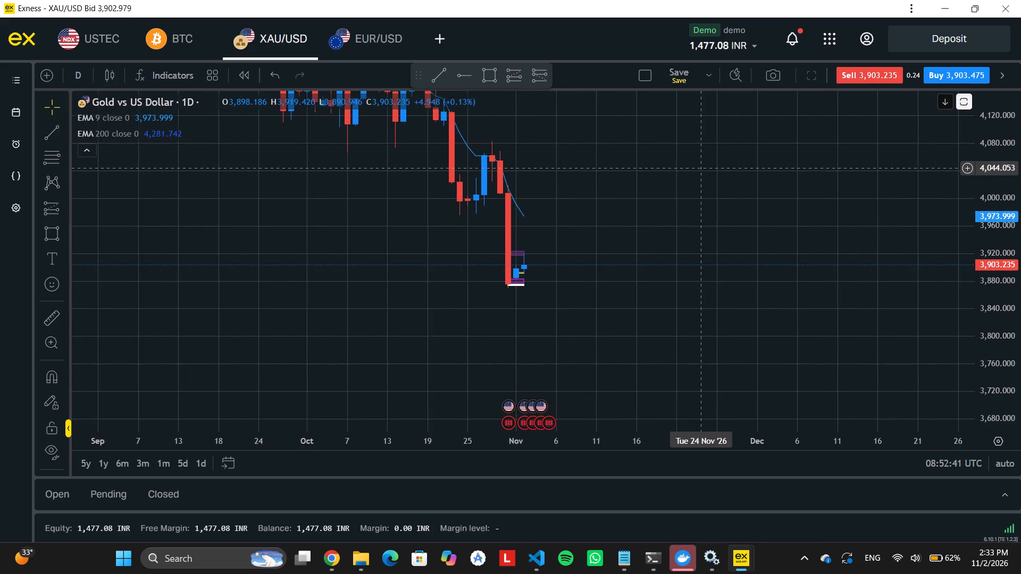
pyautogui.scroll(9, 1020, 188)
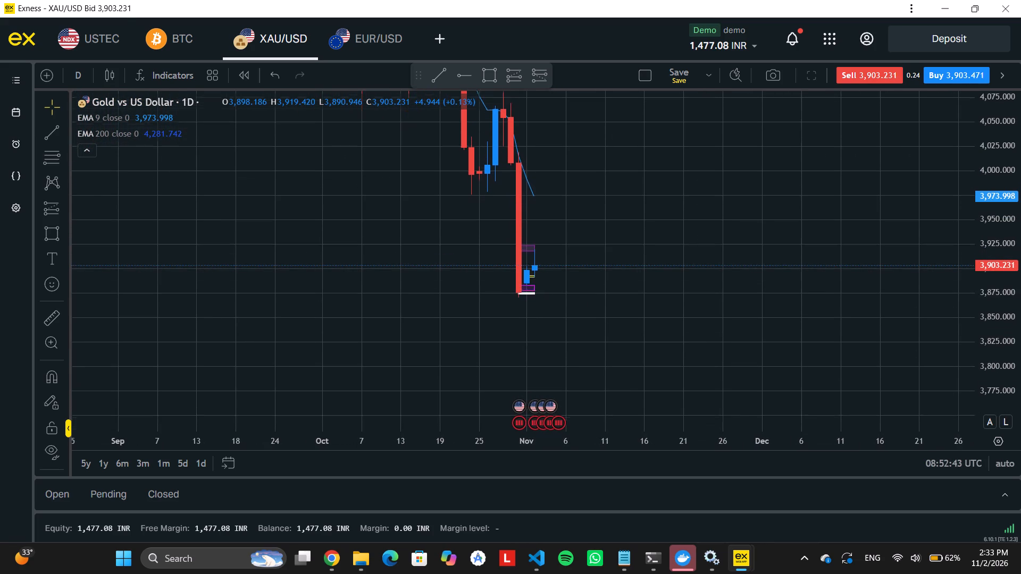
pyautogui.scroll(-14, 1020, 188)
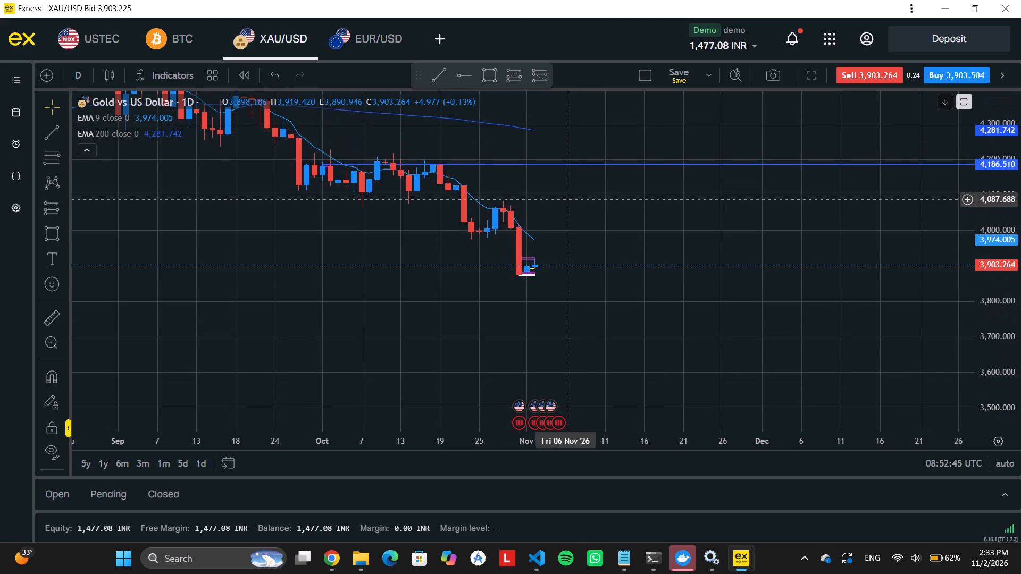
pyautogui.scroll(8, 564, 199)
pyautogui.hscroll(9, 564, 199)
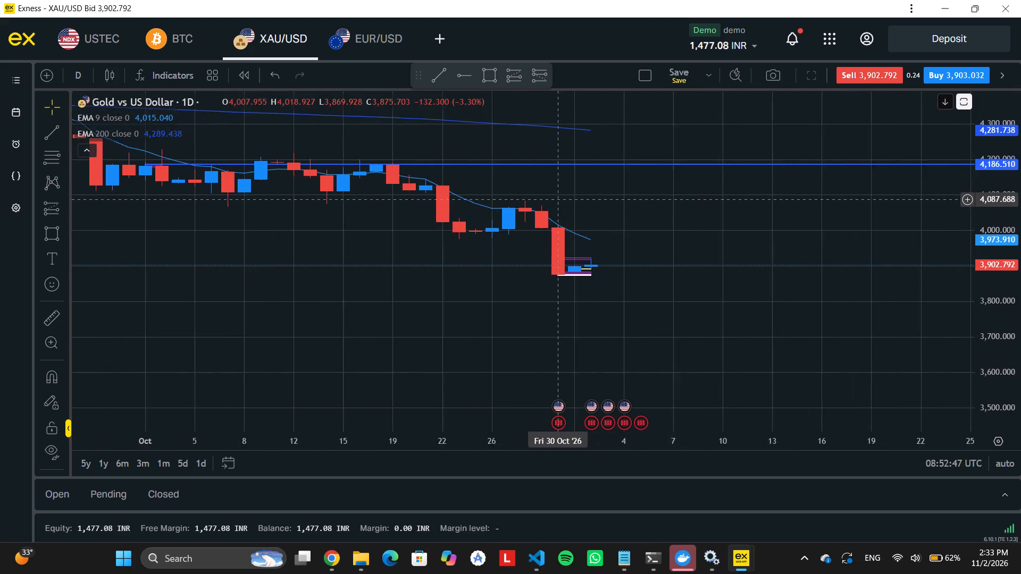
# Draw a horizontal ray from the low of the 30 Oct daily candle, at about 3,869.73.
pyautogui.scroll(4, 840, 284)
pyautogui.scroll(5, 1009, 192)
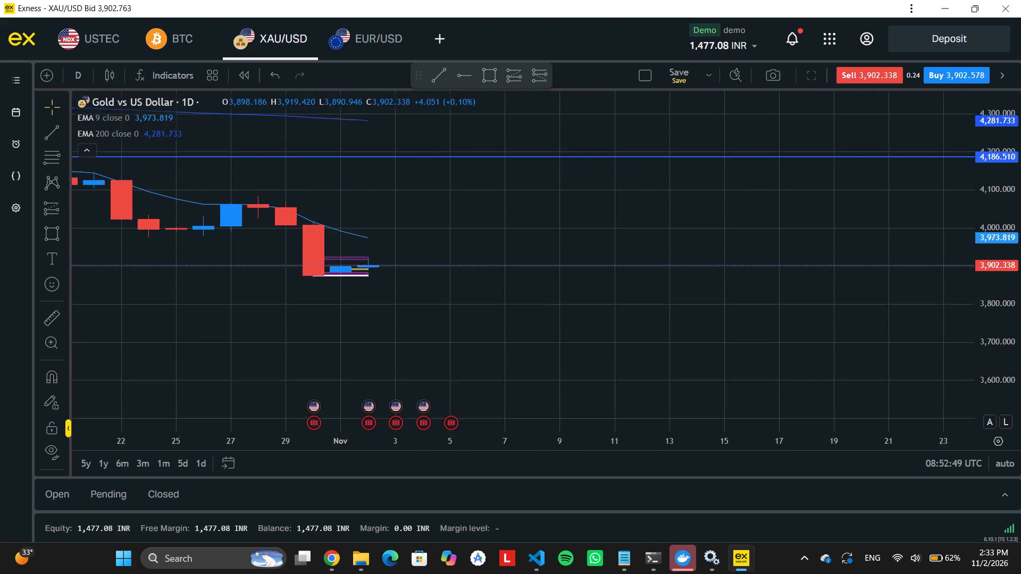
pyautogui.scroll(20, 1009, 192)
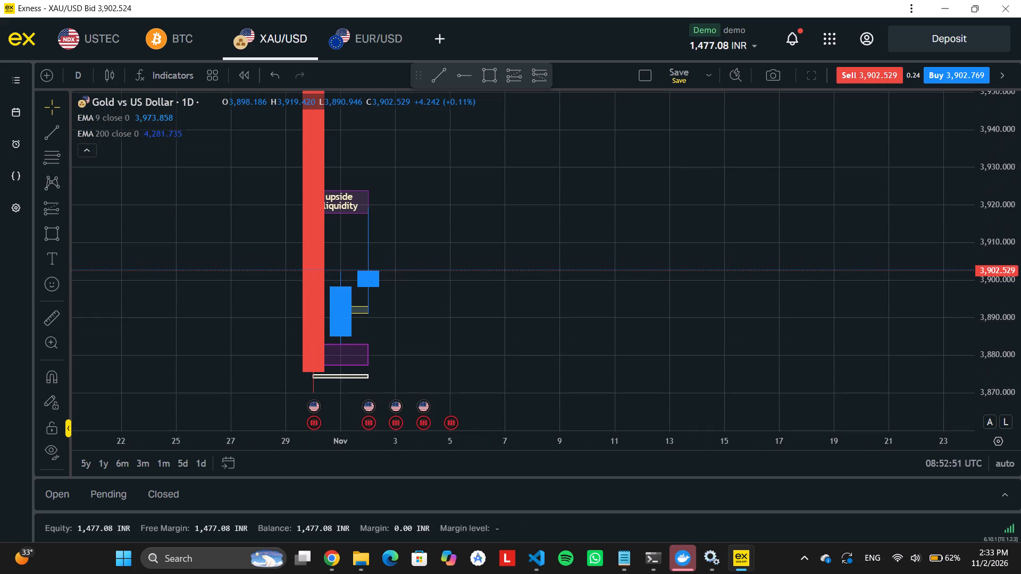
pyautogui.click(455, 85)
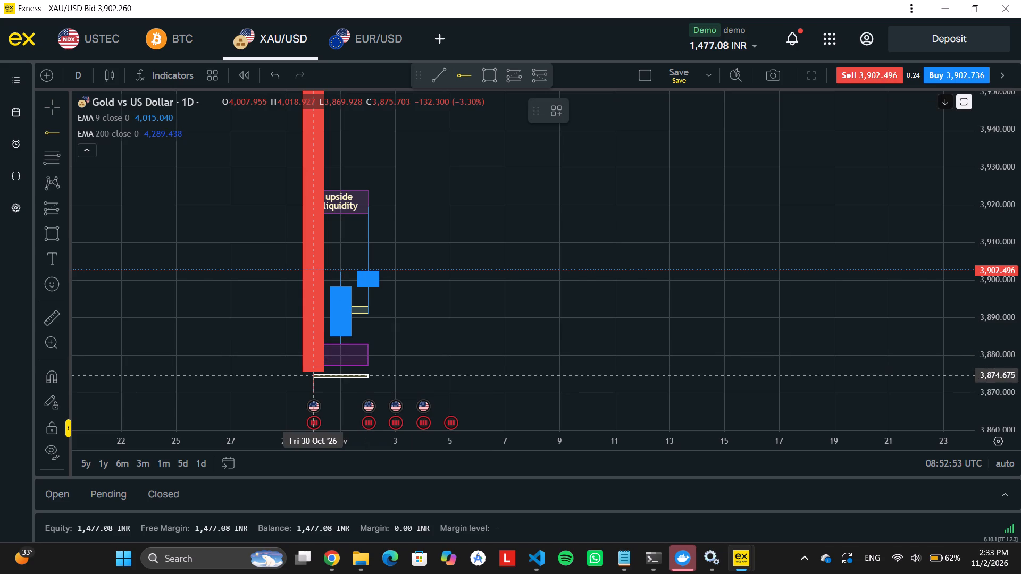
pyautogui.click(305, 393)
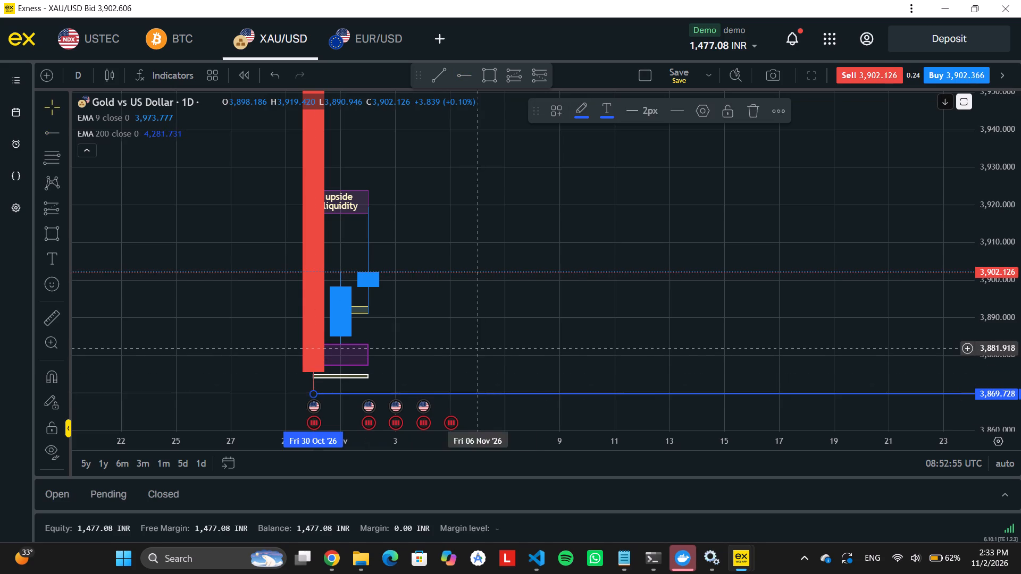
pyautogui.click(500, 345)
# Draw a horizontal ray from the high of the 30 Oct daily candle and adjust it to 4,018.655.
pyautogui.hscroll(1, 500, 345)
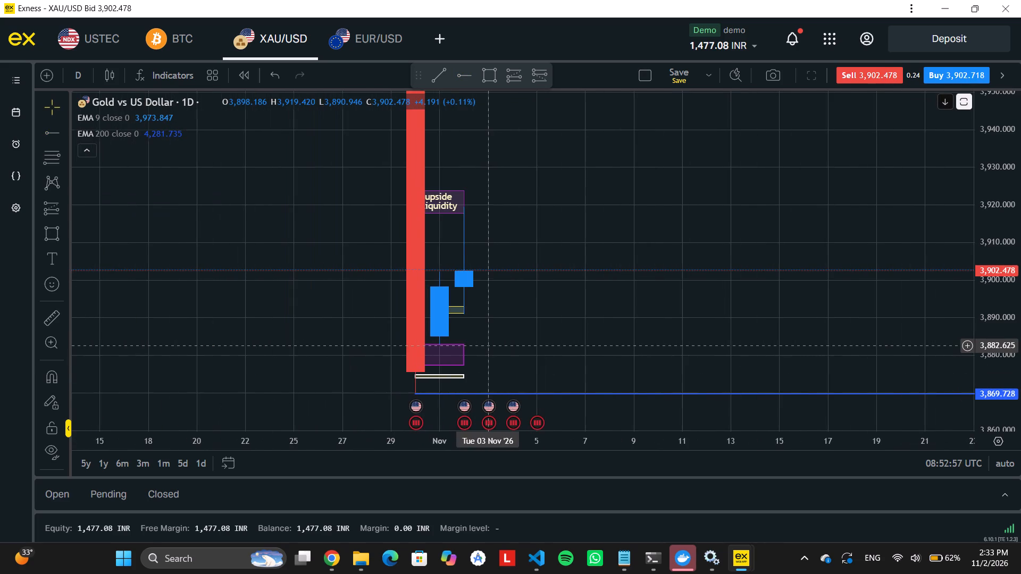
pyautogui.moveTo(547, 238); pyautogui.dragTo(567, 566)
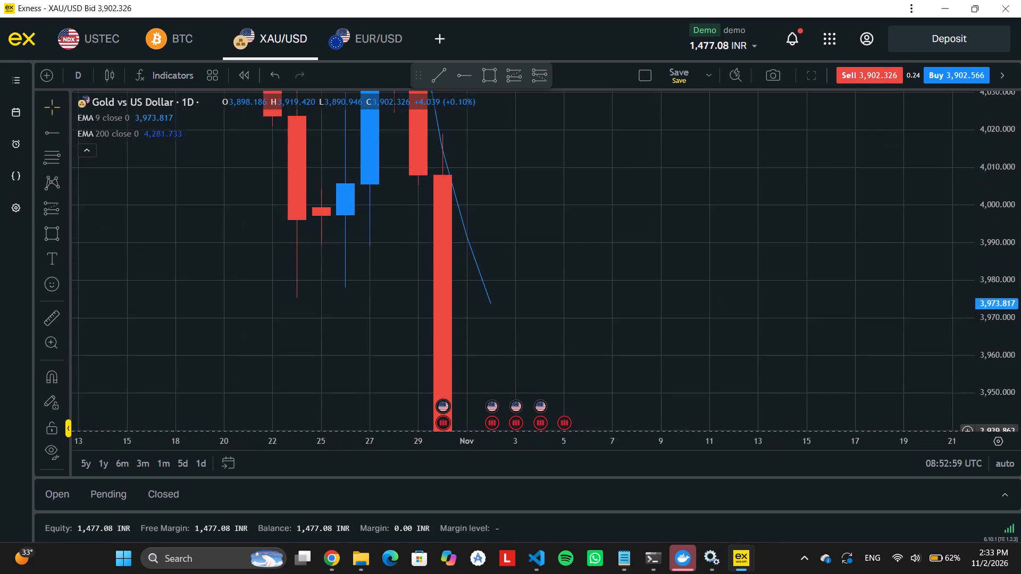
pyautogui.moveTo(567, 566); pyautogui.dragTo(555, 573)
pyautogui.click(457, 78)
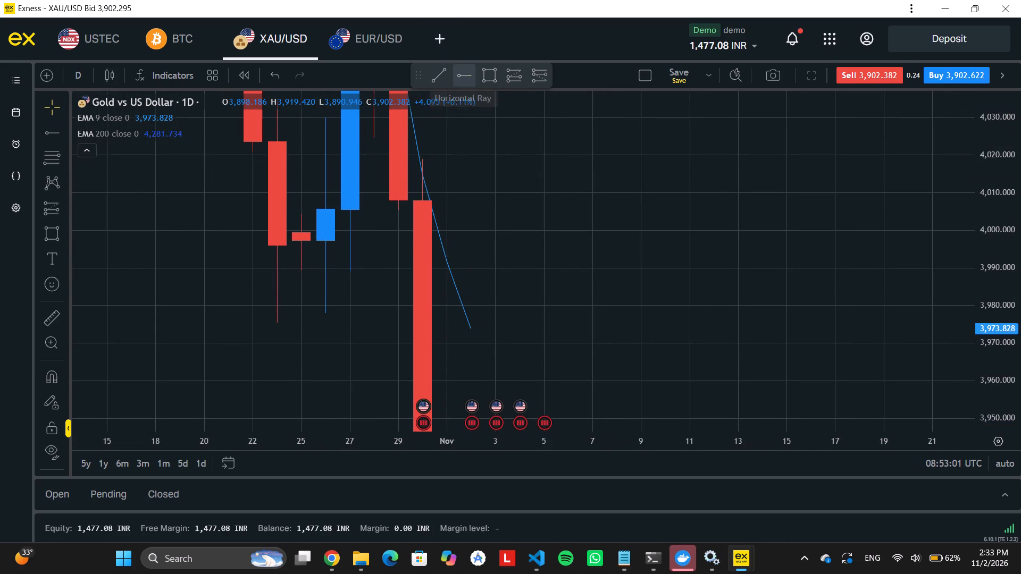
pyautogui.click(411, 159)
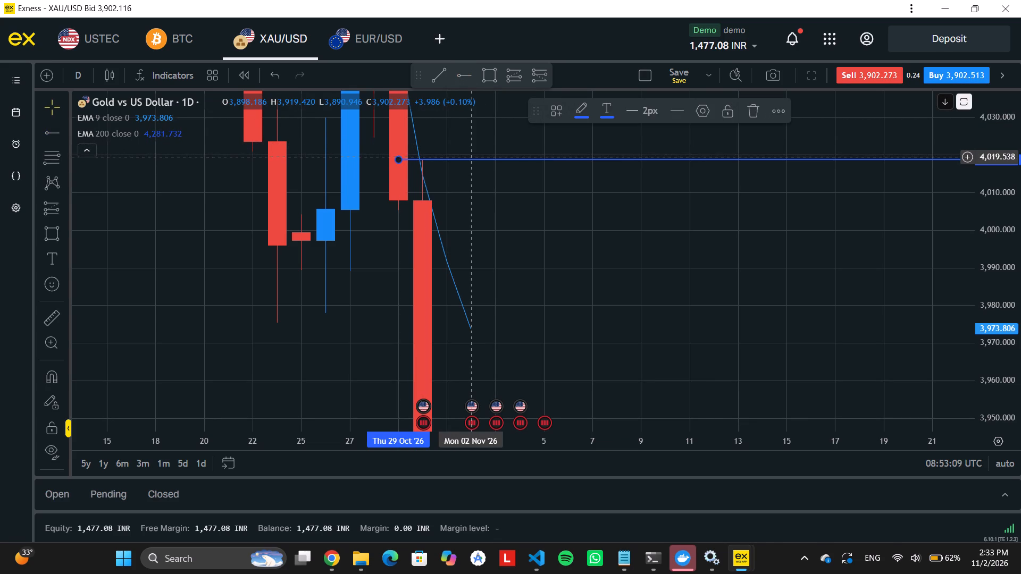
pyautogui.moveTo(470, 158); pyautogui.dragTo(491, 154)
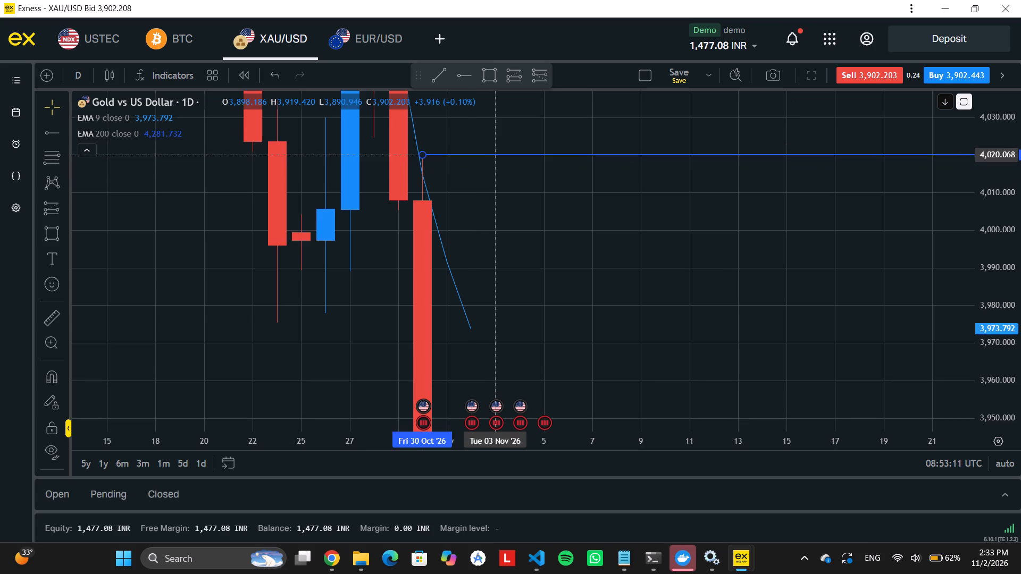
pyautogui.moveTo(491, 154); pyautogui.dragTo(493, 157)
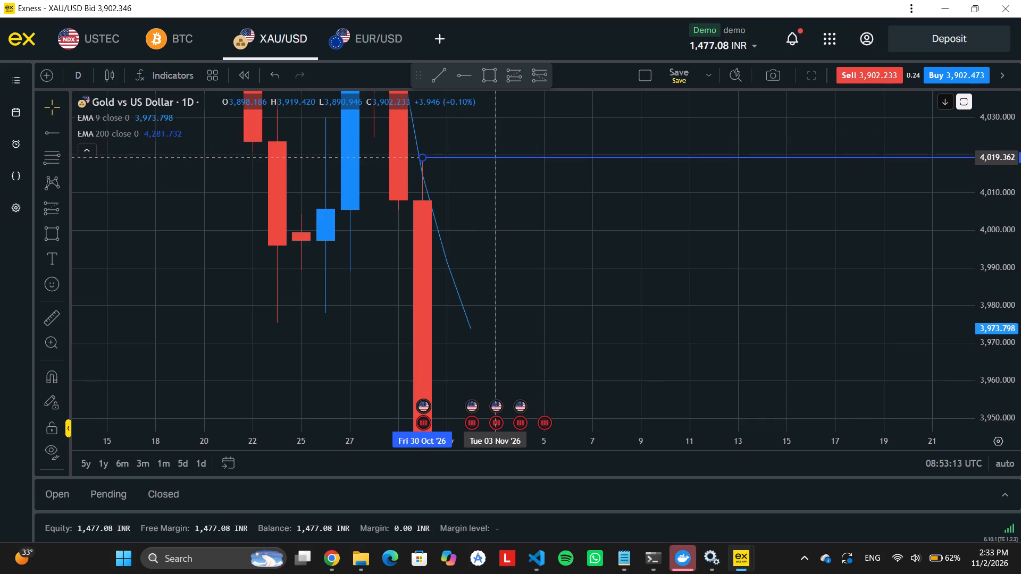
pyautogui.moveTo(493, 157); pyautogui.dragTo(493, 157)
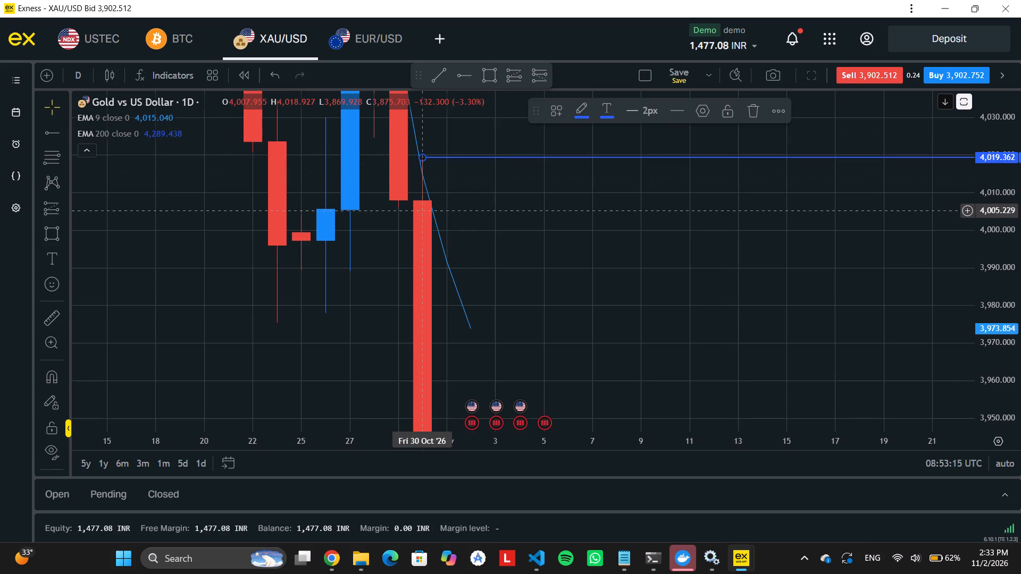
pyautogui.click(421, 213)
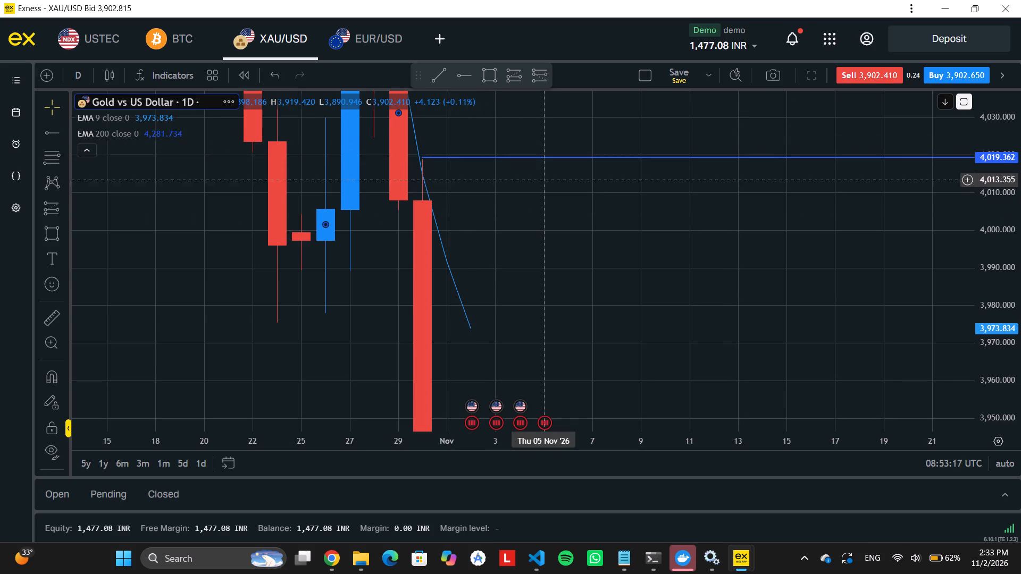
pyautogui.click(556, 156)
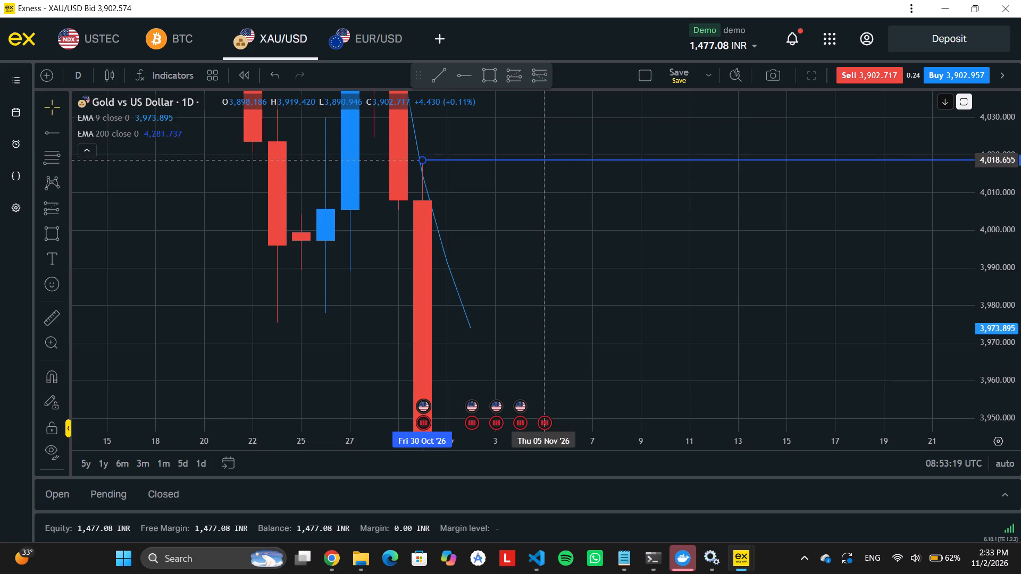
pyautogui.click(415, 239)
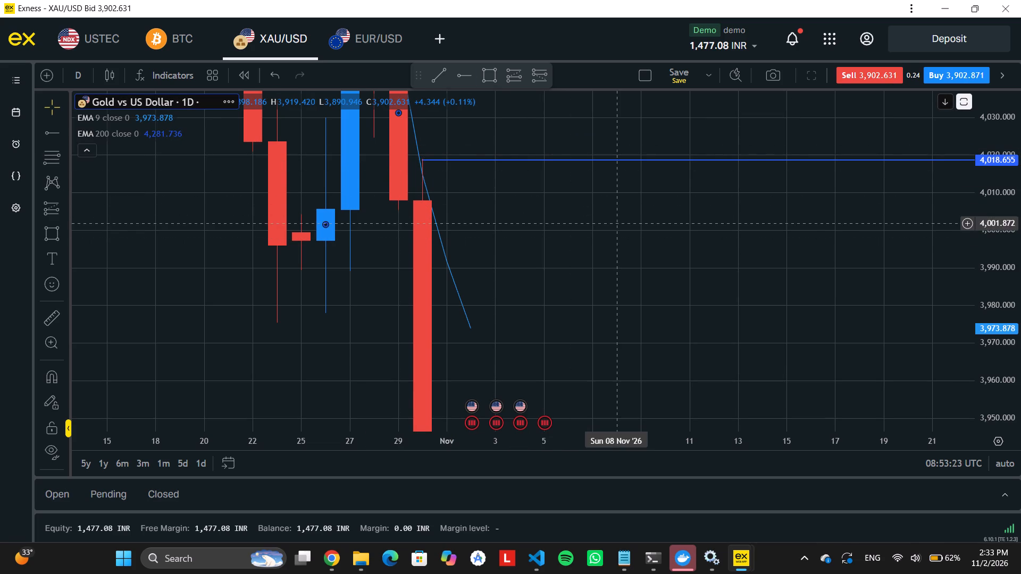
# Switch the gold chart back to the 5-minute timeframe.
pyautogui.click(79, 72)
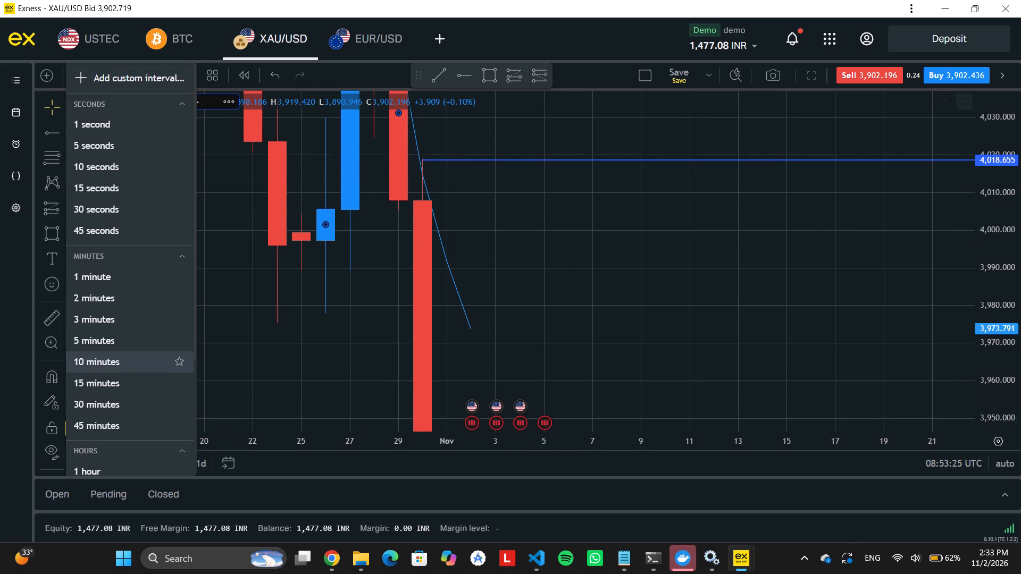
pyautogui.click(115, 340)
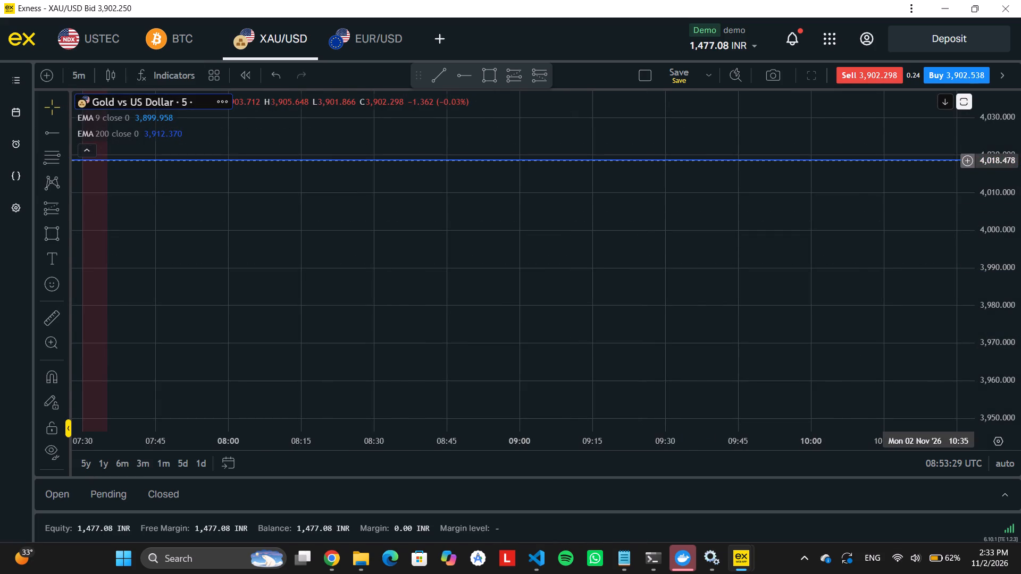
# Examine the latest 5-minute gold candles against the two daily rays, the internal liquidity zone and the lower zones.
pyautogui.scroll(9, 1018, 166)
pyautogui.scroll(-10, 1018, 166)
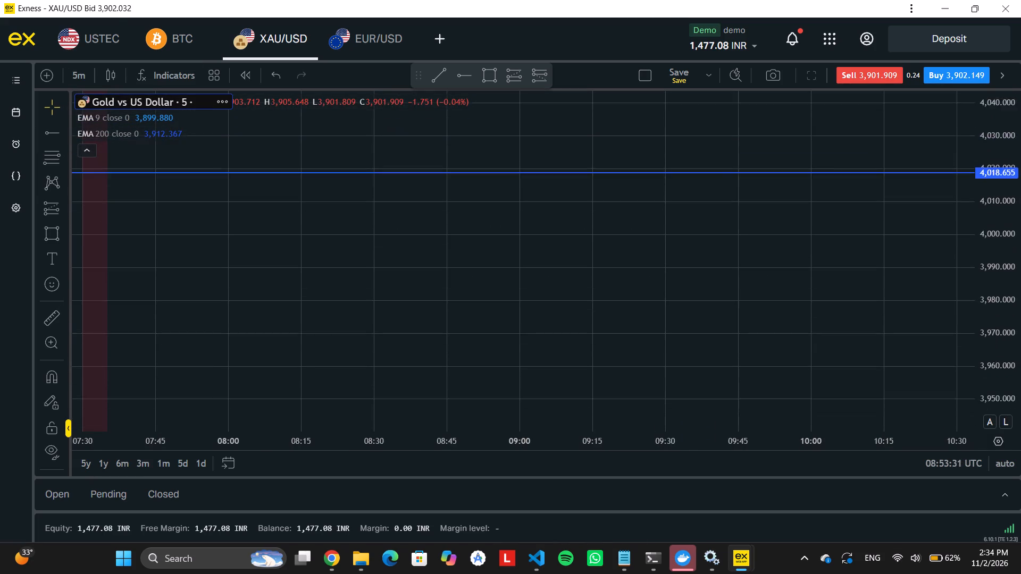
pyautogui.scroll(-7, 1018, 166)
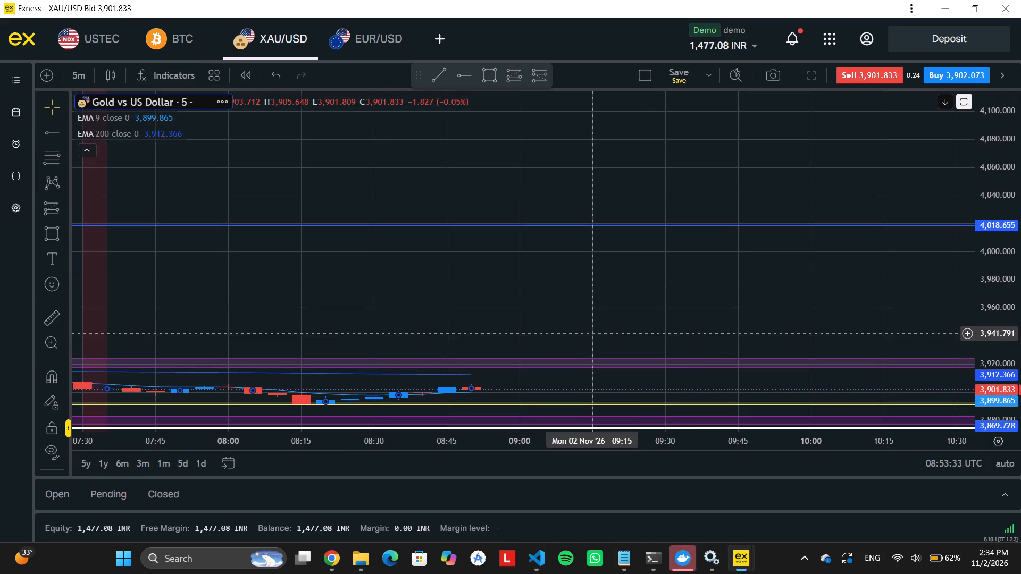
pyautogui.moveTo(589, 333); pyautogui.dragTo(773, 87)
pyautogui.scroll(13, 1020, 153)
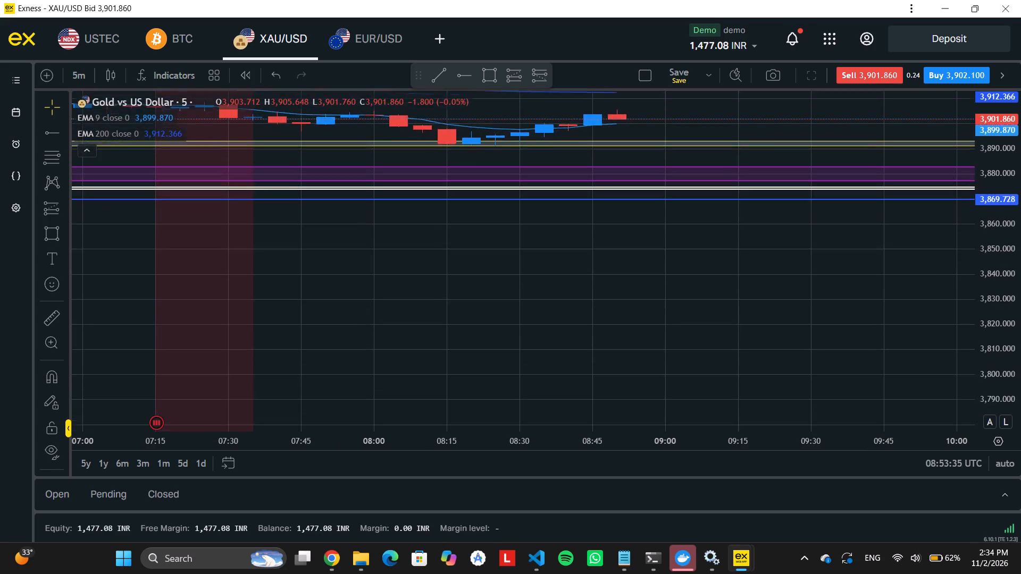
pyautogui.scroll(12, 1020, 153)
pyautogui.moveTo(666, 224); pyautogui.dragTo(881, 535)
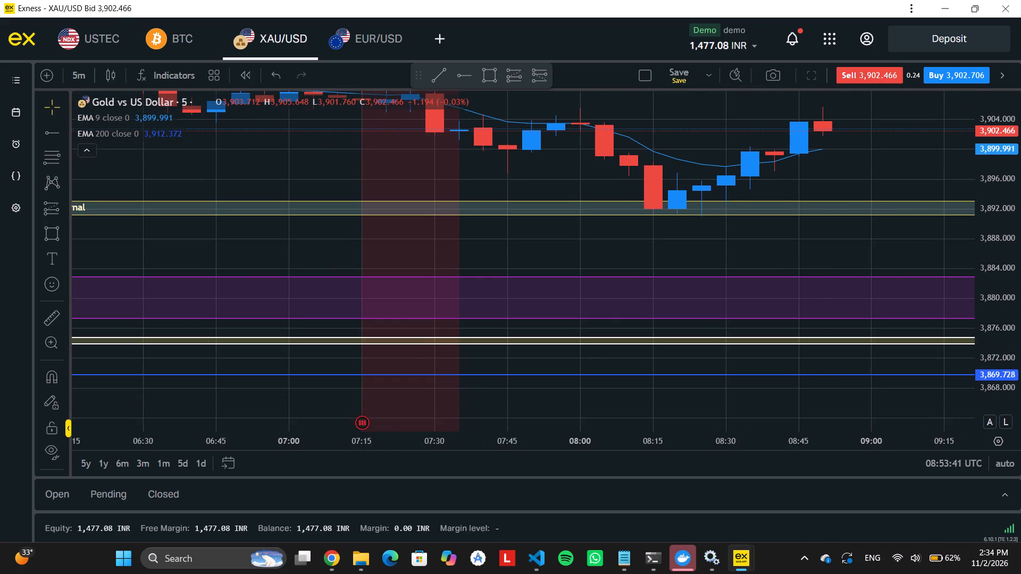
pyautogui.scroll(13, 990, 201)
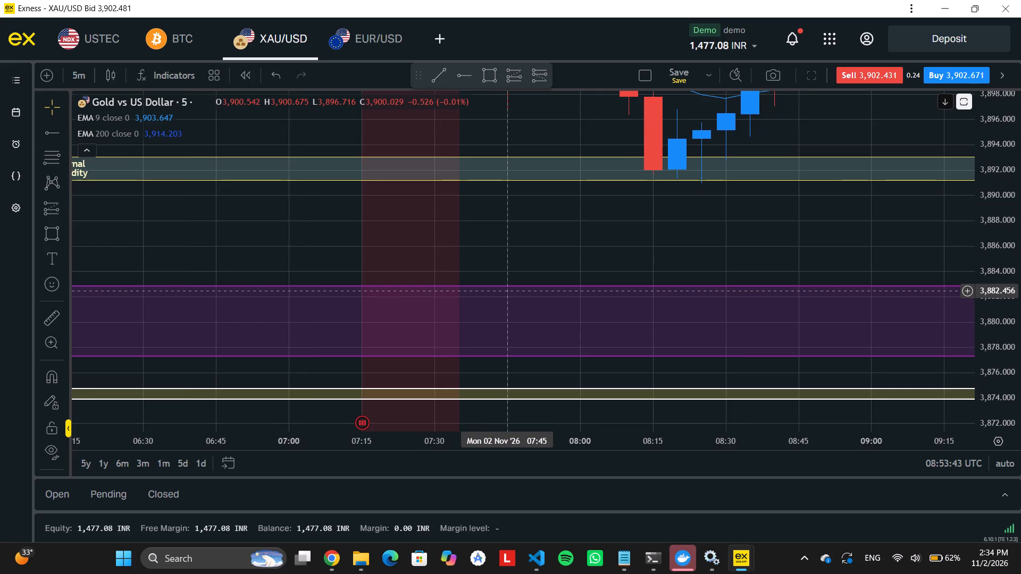
pyautogui.hscroll(1, 507, 291)
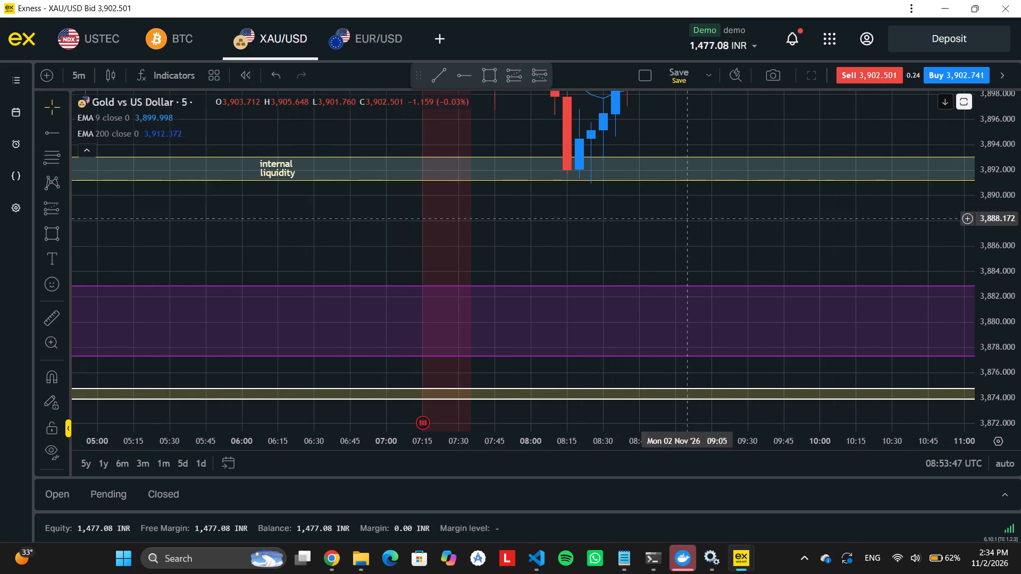
# Examine the 5-minute gold move from the 30 Oct decline to 2 Nov against all liquidity zones and the daily-low ray.
pyautogui.scroll(5, 839, 201)
pyautogui.scroll(-4, 839, 201)
pyautogui.keyDown('ctrl'); pyautogui.scroll(-3, 839, 201); pyautogui.keyUp('ctrl')
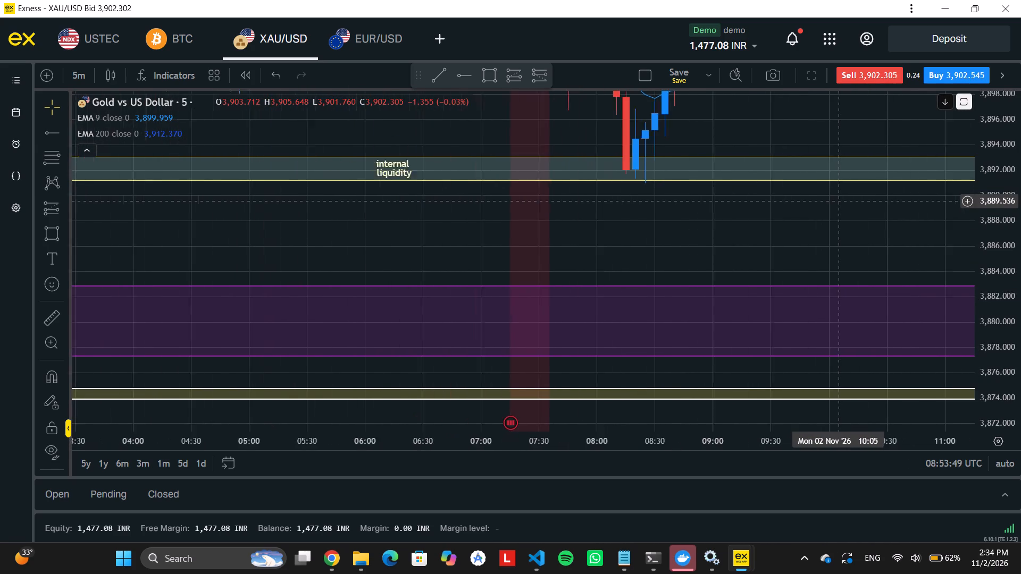
pyautogui.keyDown('ctrl'); pyautogui.scroll(-2, 839, 201); pyautogui.keyUp('ctrl')
pyautogui.moveTo(907, 234); pyautogui.dragTo(1020, 323)
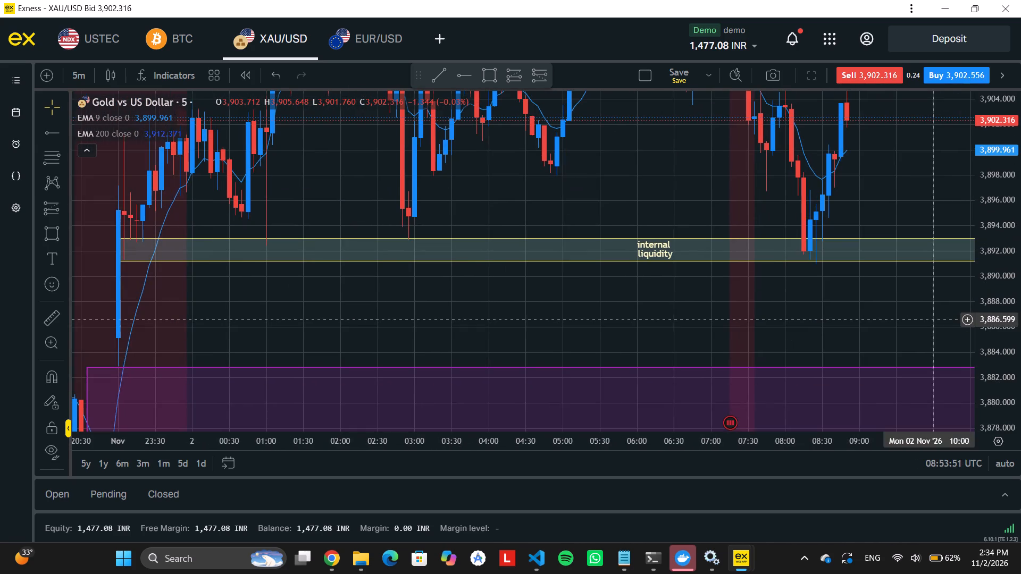
pyautogui.keyDown('ctrl'); pyautogui.scroll(-9, 760, 318); pyautogui.keyUp('ctrl')
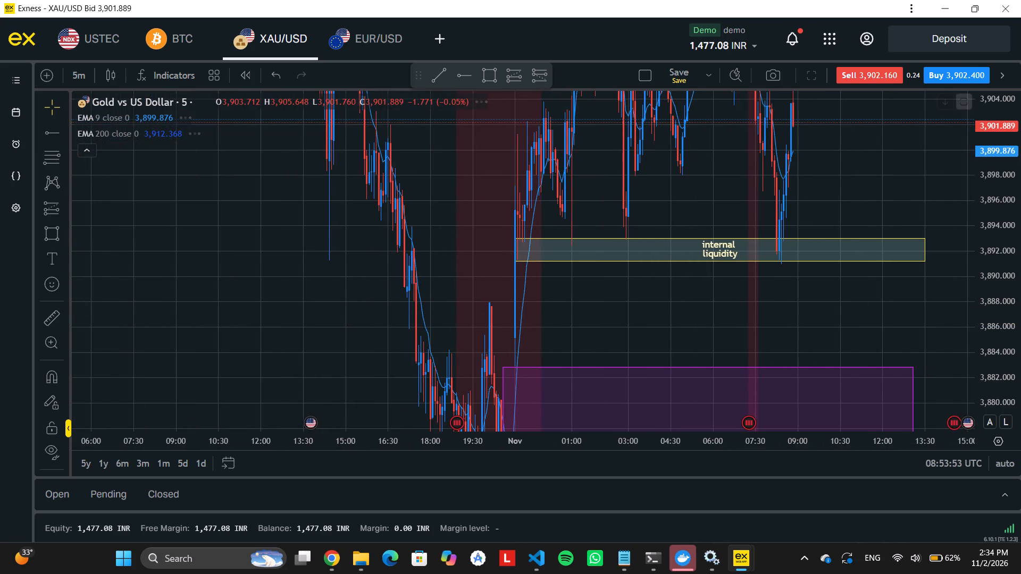
pyautogui.hscroll(2, 993, 259)
pyautogui.scroll(-9, 993, 259)
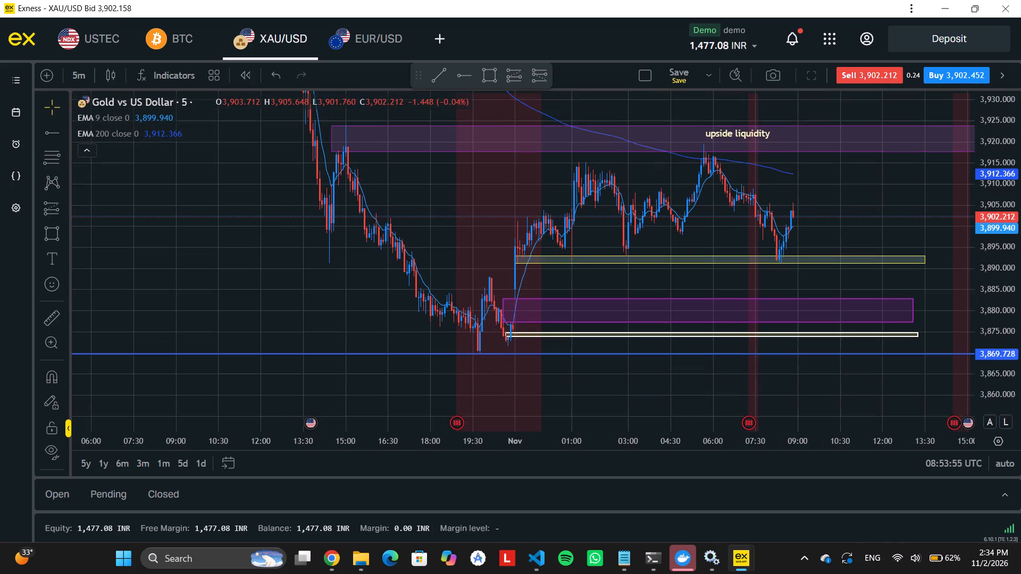
pyautogui.scroll(-3, 993, 259)
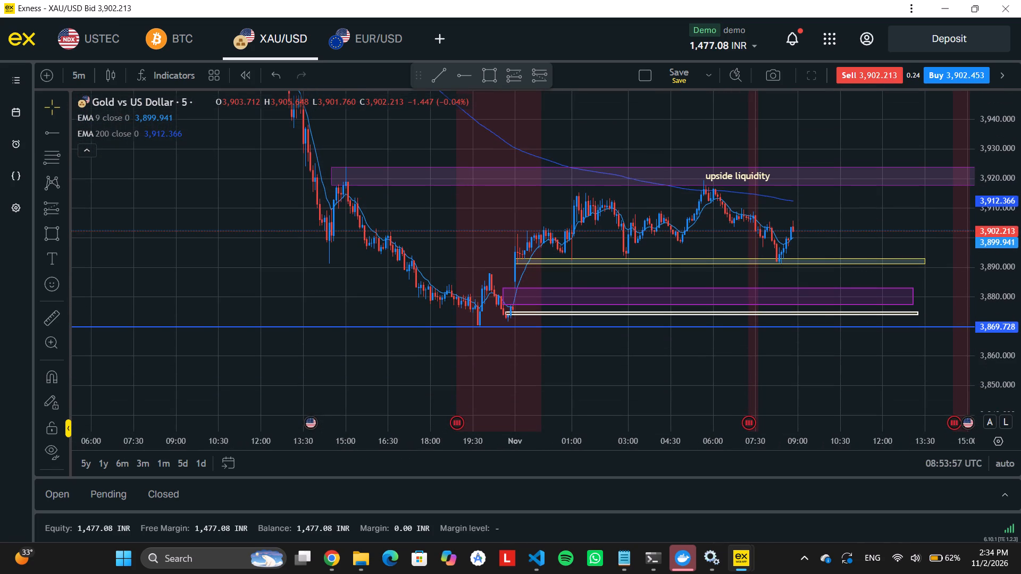